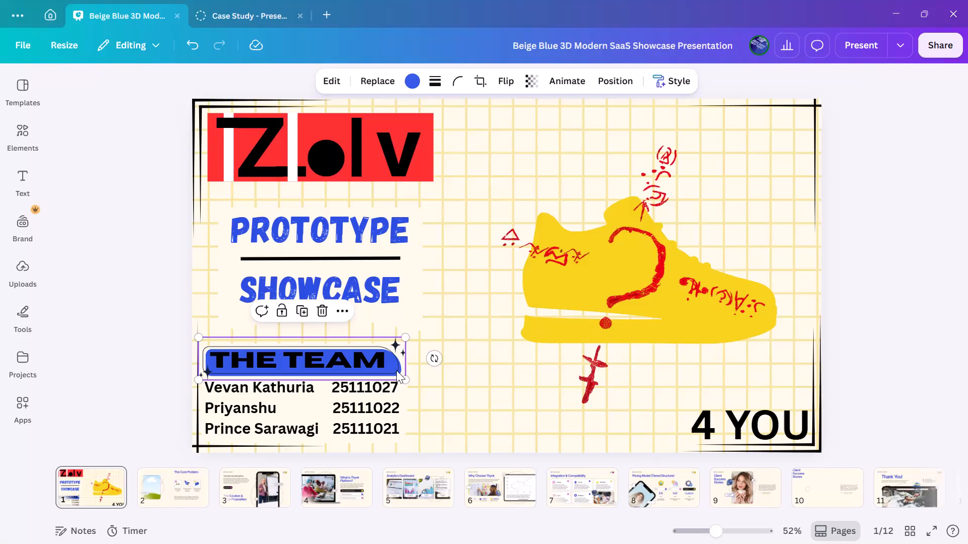
Copy the blue banner shape behind THE TEAM on page 1 and paste it onto page 10.
key("ctrl+c")
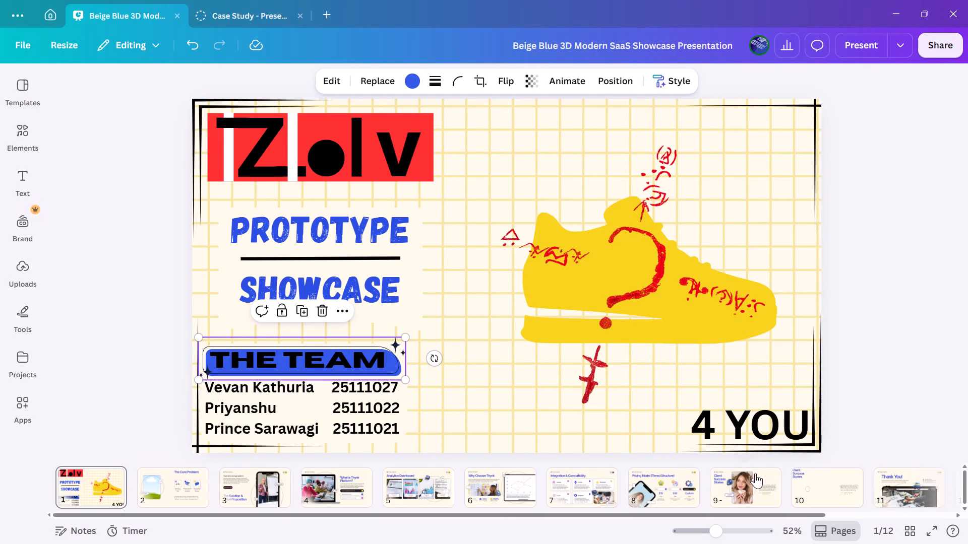
left_click(814, 484)
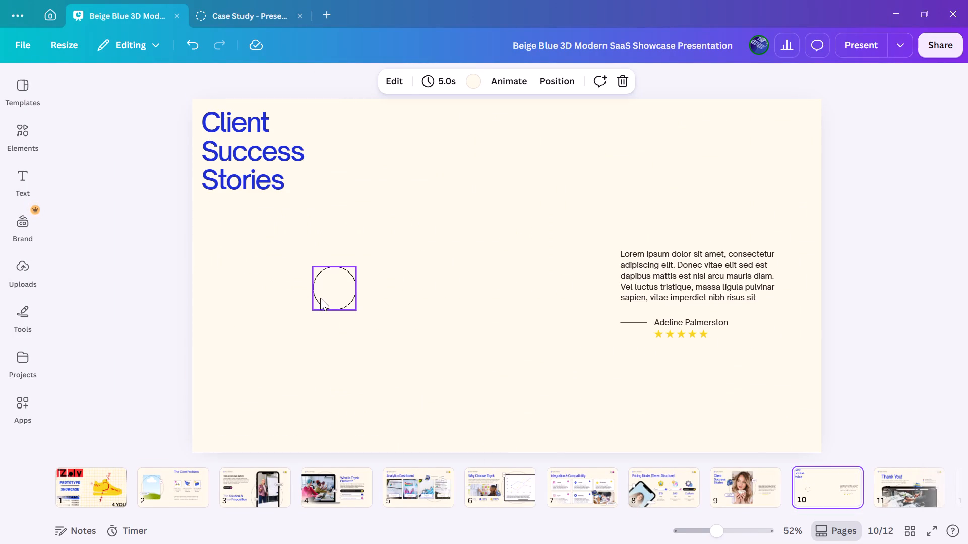
key("ctrl+v")
Fit the Client Success Stories heading on one line by replacing the break after Client with a space and widening the text box.
left_click(260, 152)
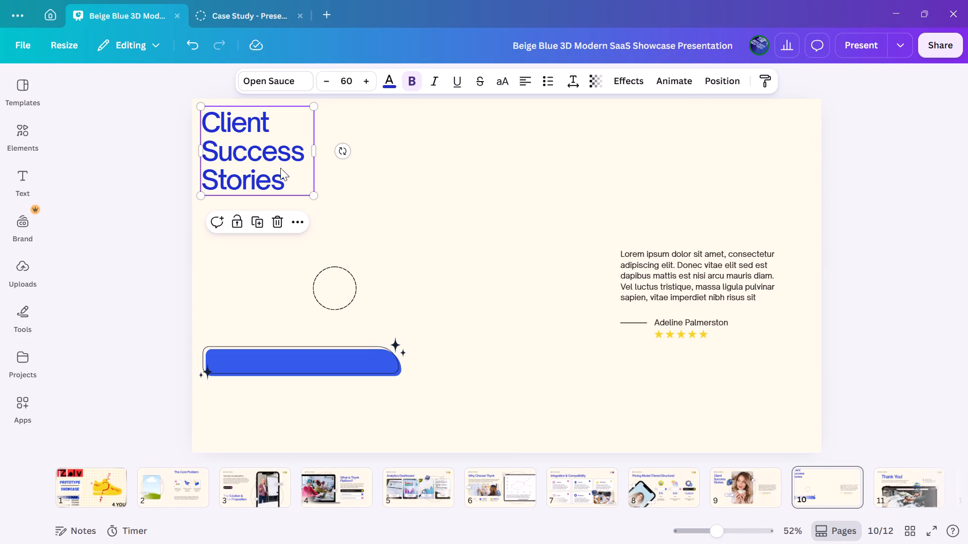
left_click(207, 157)
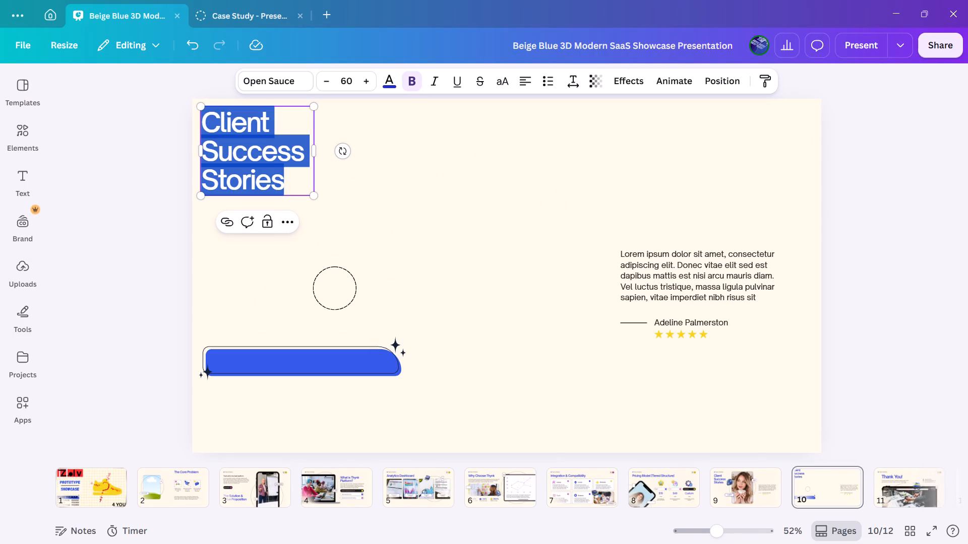
left_click(205, 153)
left_click(203, 155)
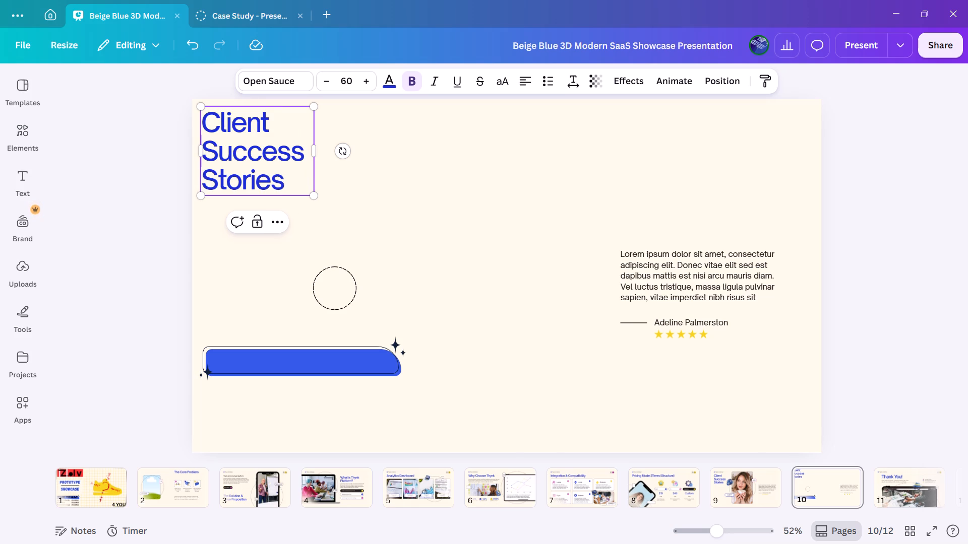
key("BackSpace")
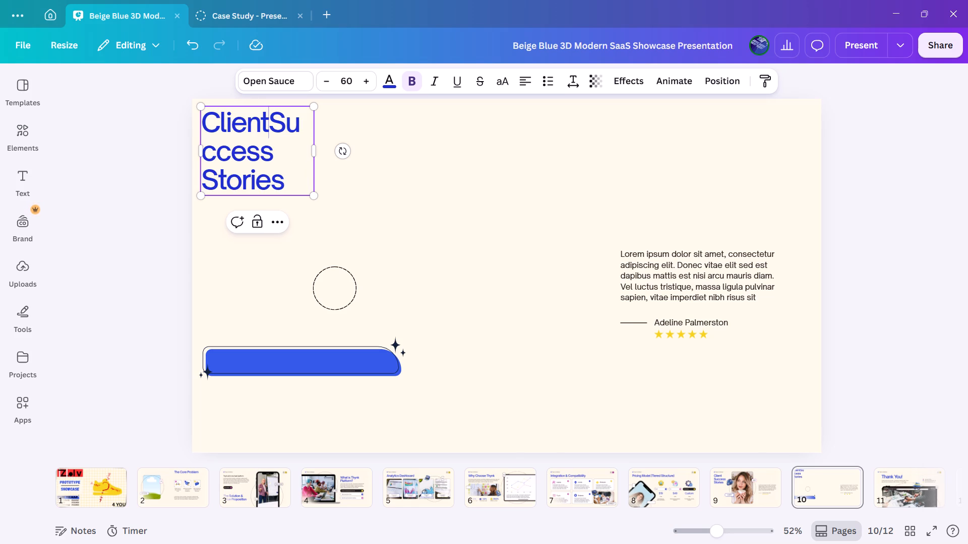
key("space")
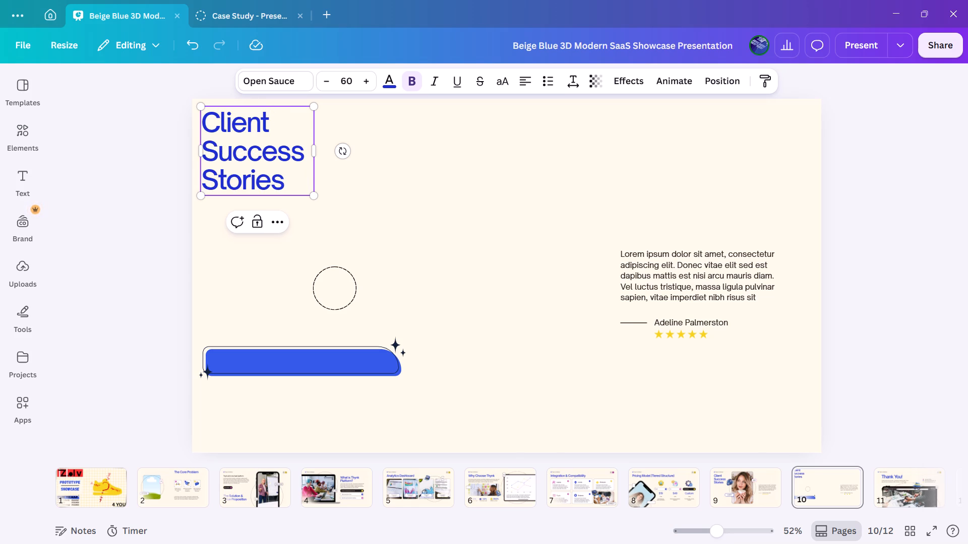
left_click_drag(317, 152, 440, 146)
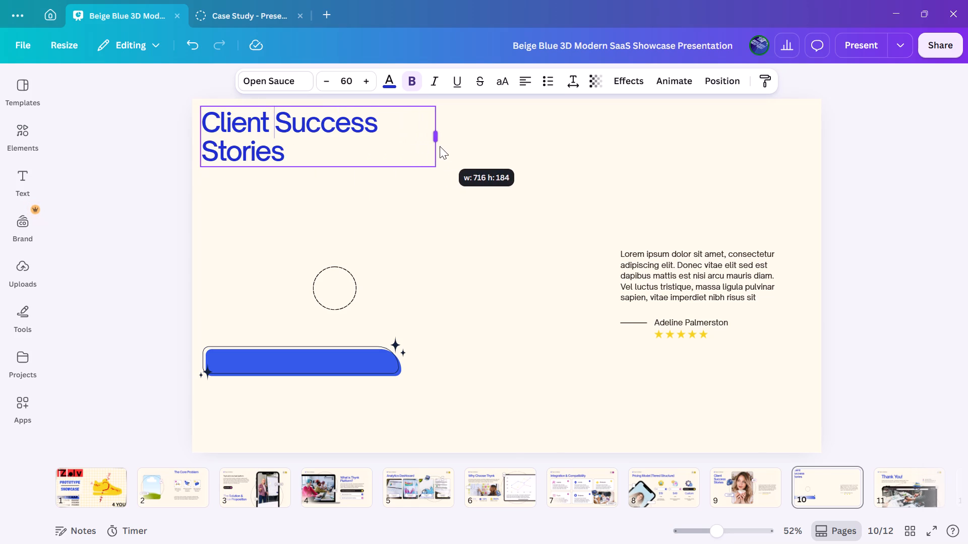
left_click_drag(440, 146, 478, 145)
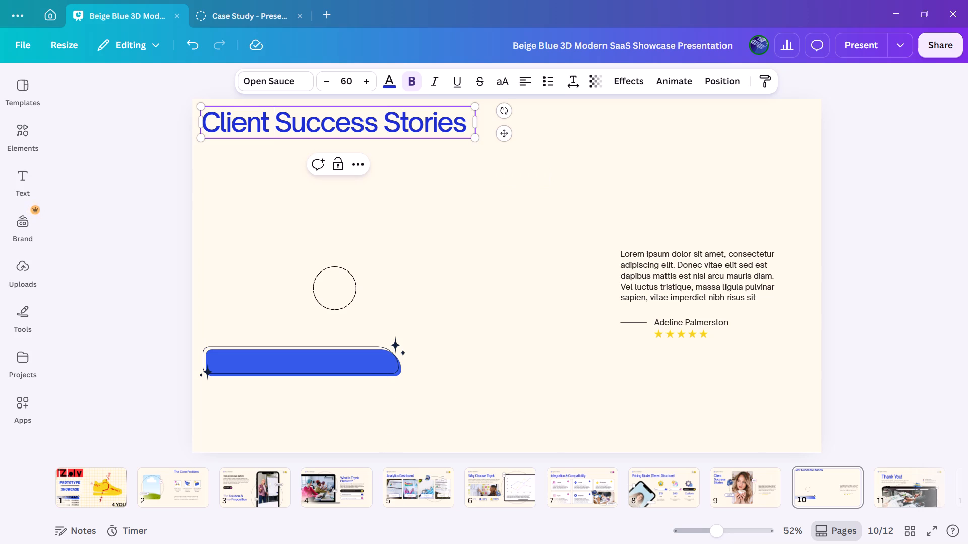
Replace the words Client Success in the page 10 heading so that it reads Customer Stories.
left_click(378, 129)
key("BackSpace")
key("BackSpace")
key("BackSpace")
key("BackSpace")
key("BackSpace")
key("BackSpace")
key("BackSpace")
key("BackSpace")
key("BackSpace")
key("BackSpace")
key("BackSpace")
key("BackSpace")
key("BackSpace")
key("BackSpace")
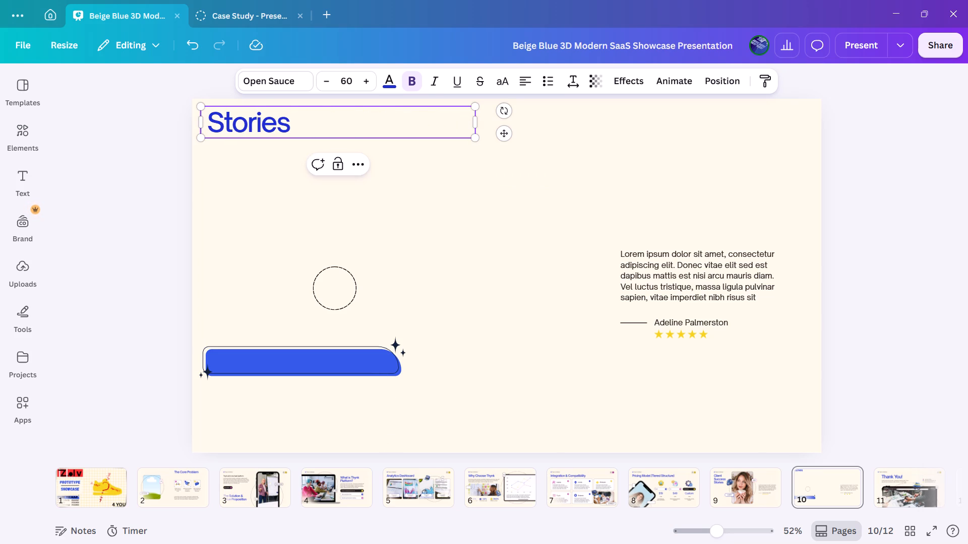
key("shift+c")
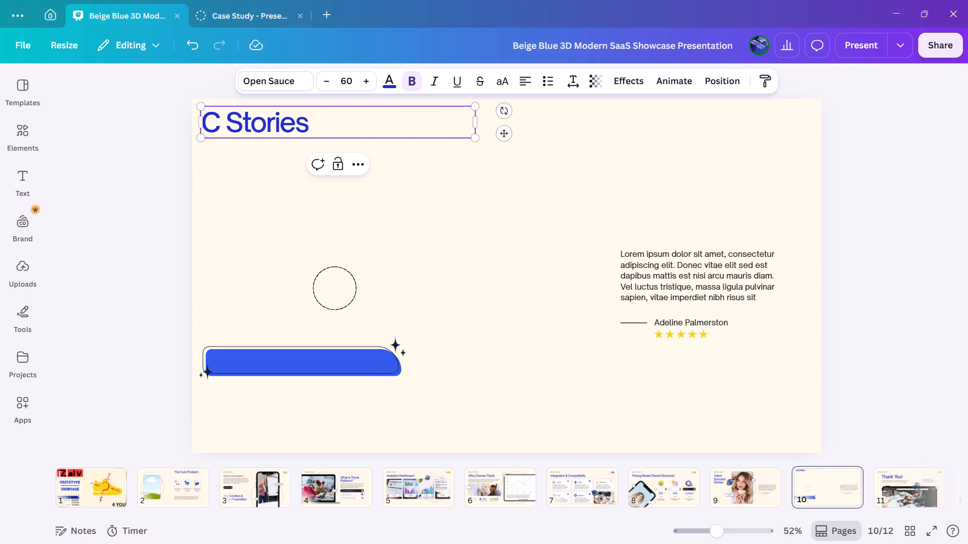
type("ustomer")
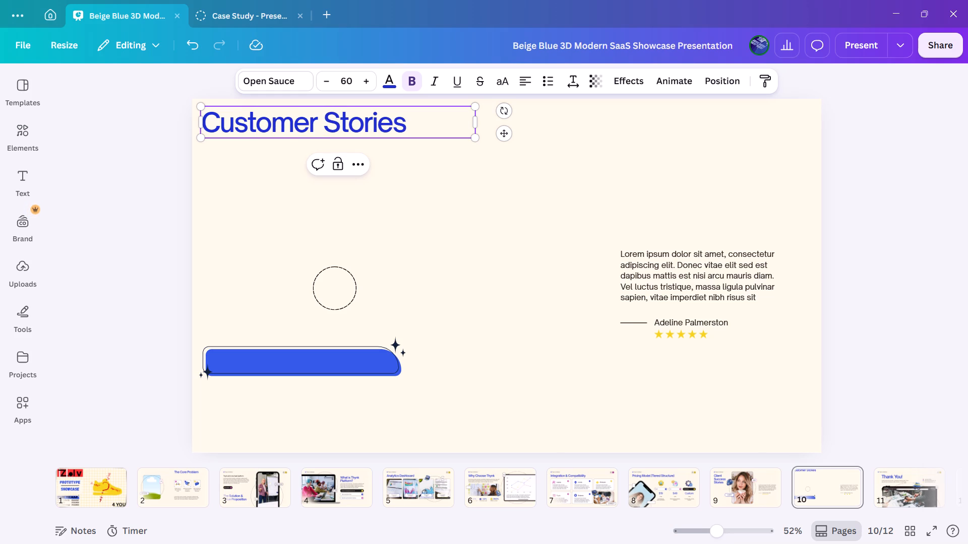
Restyle the Customer Stories heading with black text and the Horizon font, matching THE TEAM title on page 1.
left_click(95, 487)
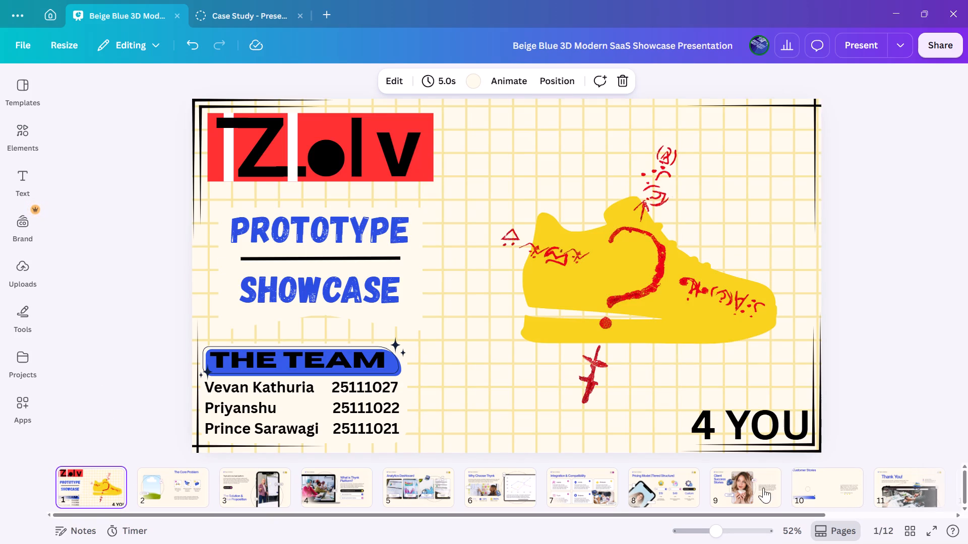
left_click(816, 482)
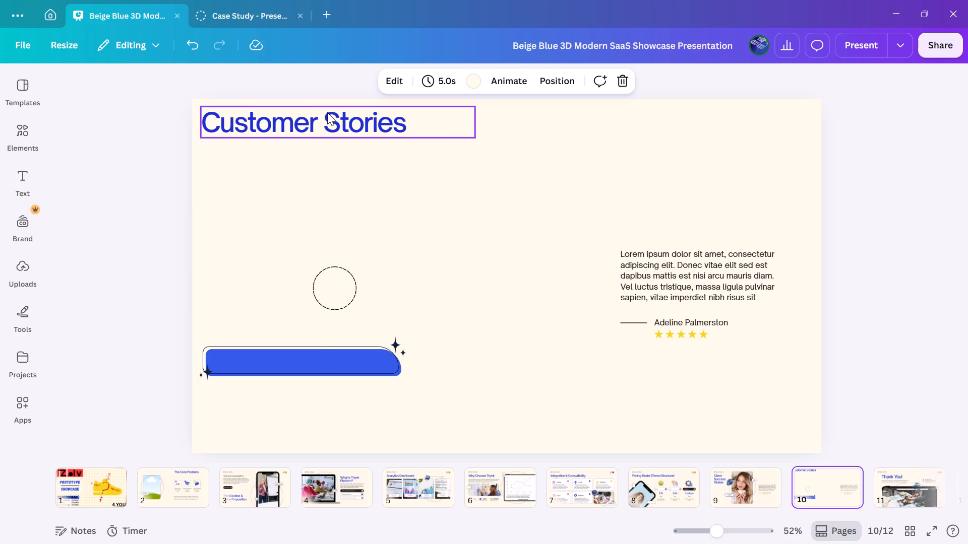
left_click(327, 112)
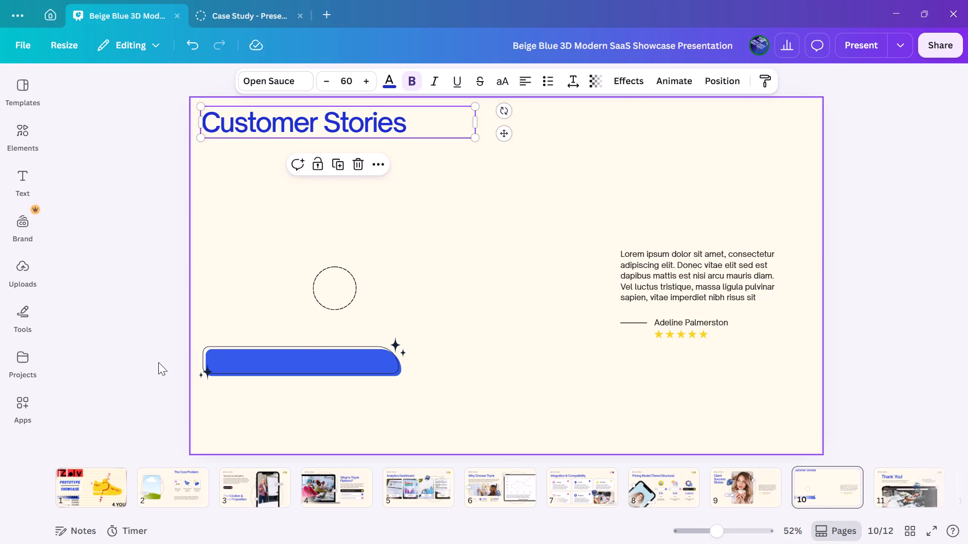
left_click(64, 494)
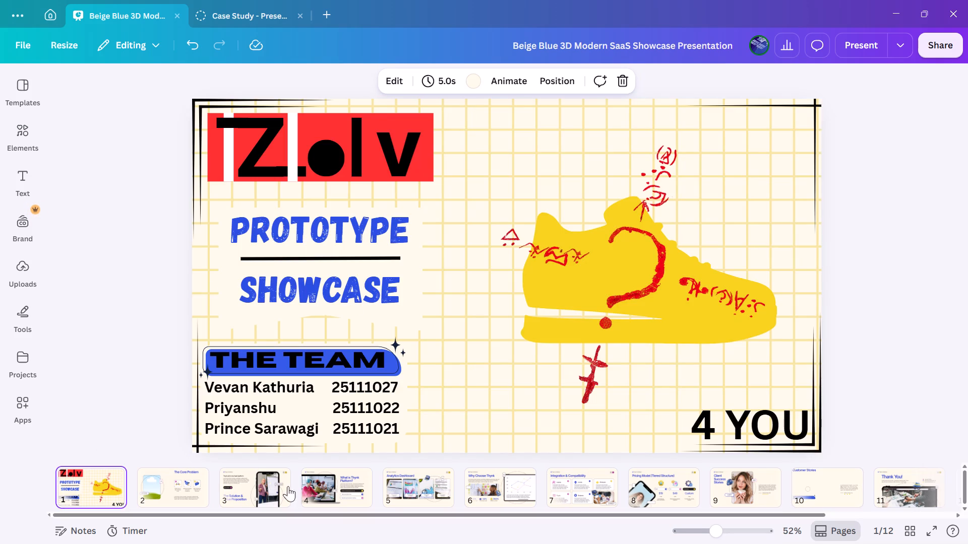
left_click(346, 368)
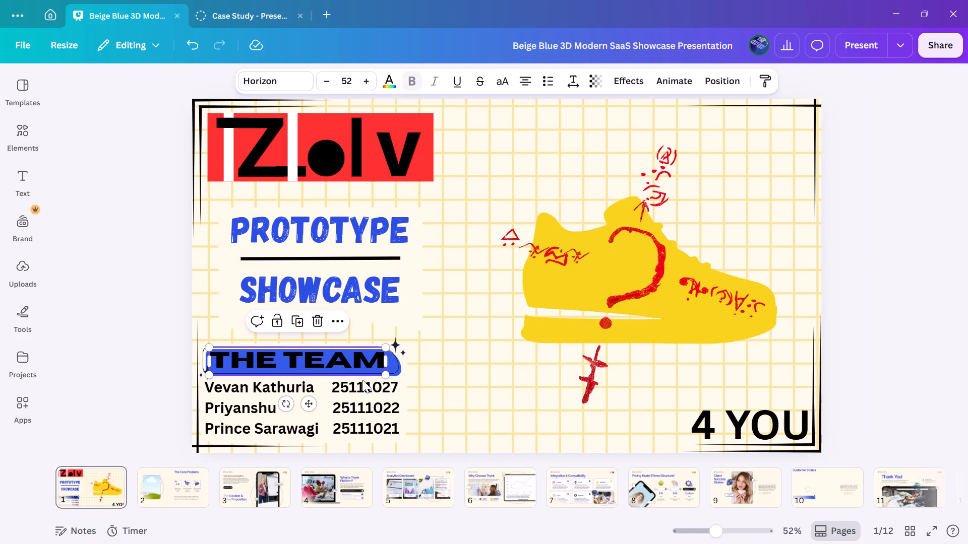
left_click(815, 482)
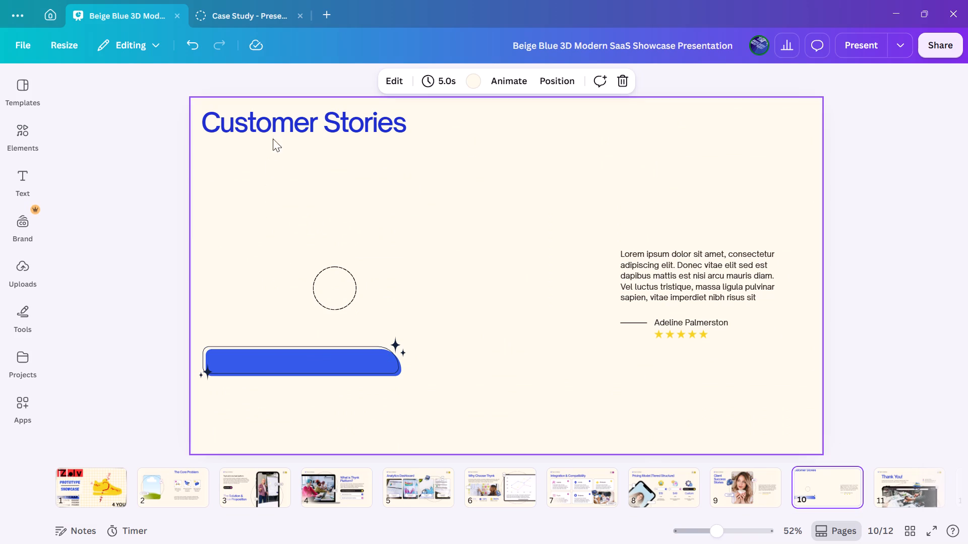
left_click(275, 121)
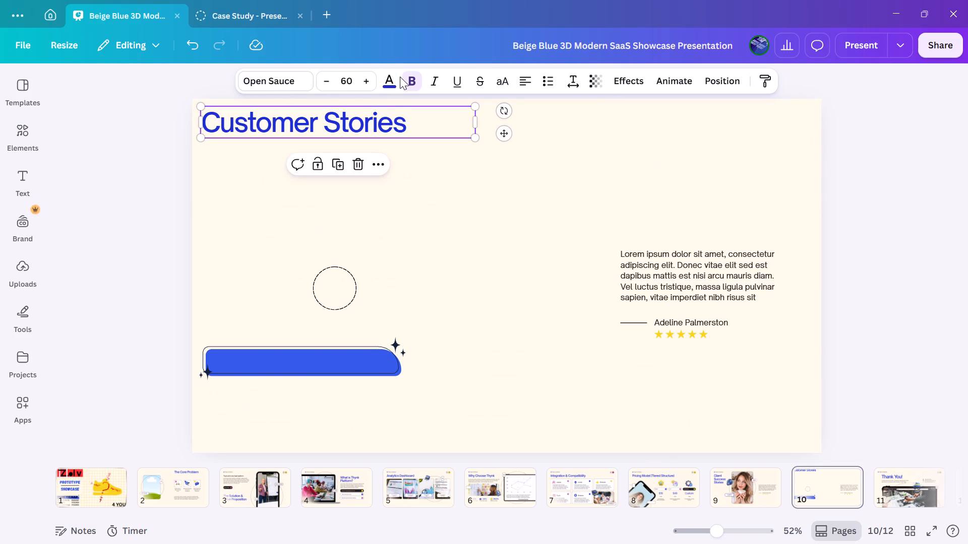
left_click(391, 77)
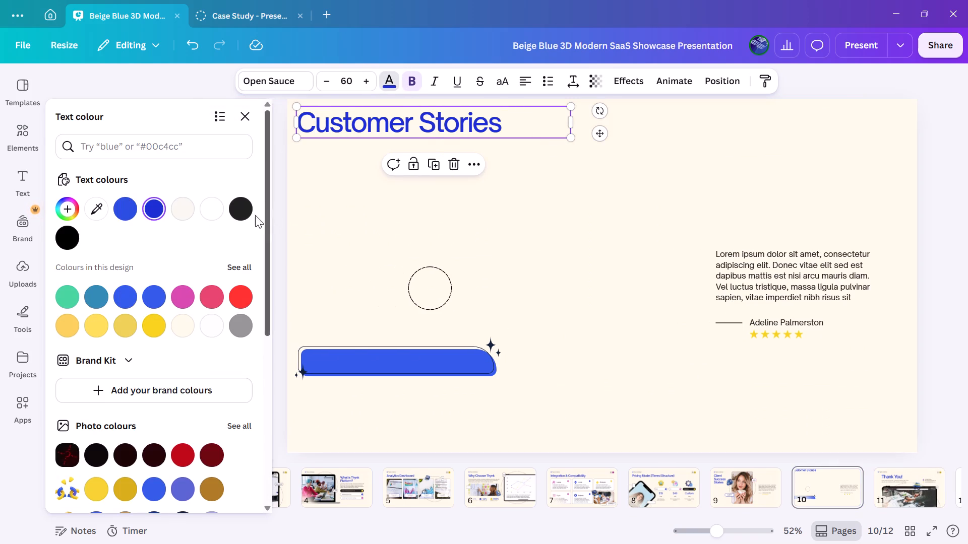
left_click(67, 233)
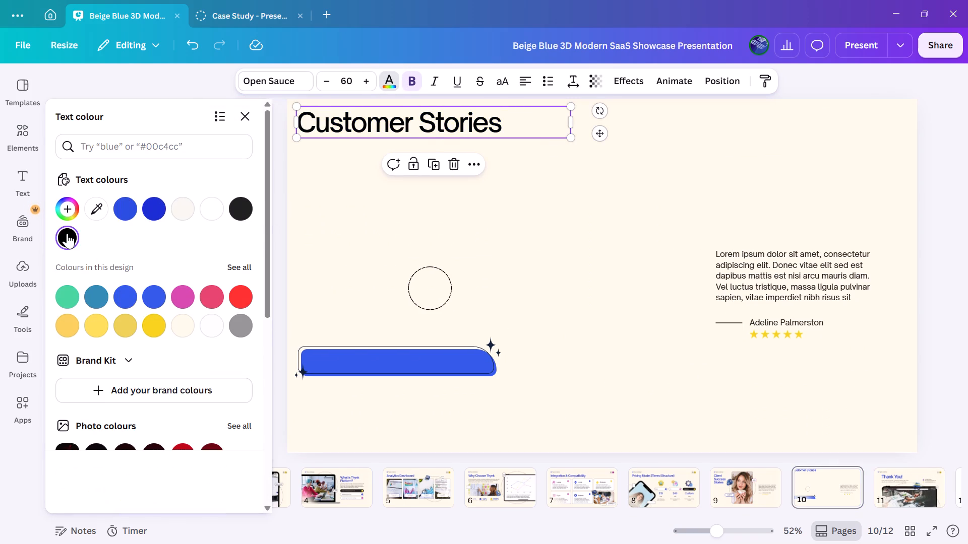
left_click(276, 77)
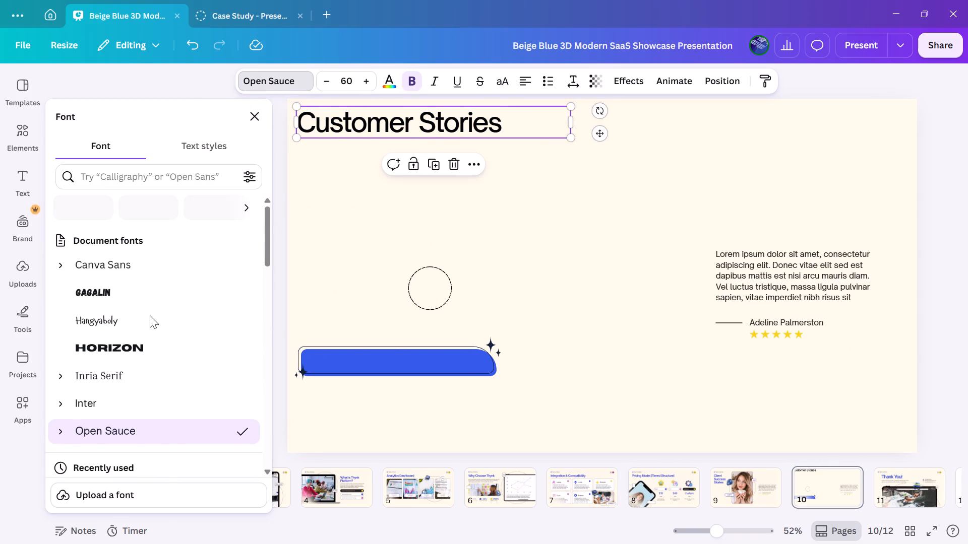
left_click(145, 316)
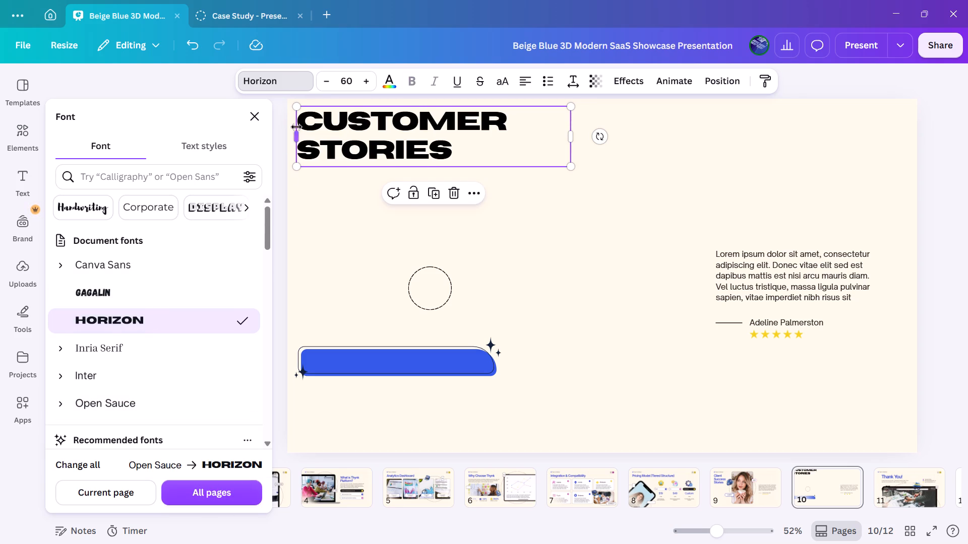
Reduce the Customer Stories heading's font size to 42.
triple_click(326, 74)
triple_click(326, 74)
triple_click(326, 74)
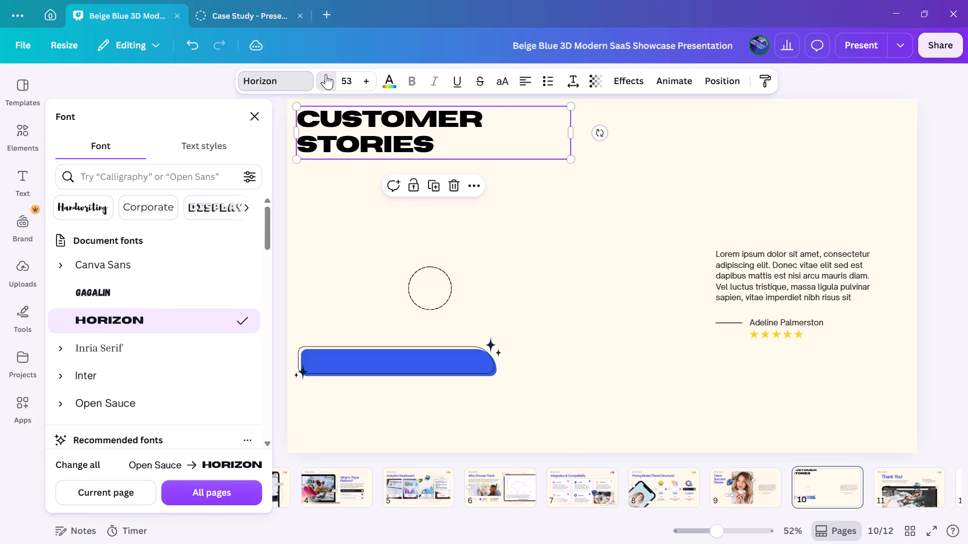
triple_click(326, 74)
triple_click(326, 74)
double_click(326, 74)
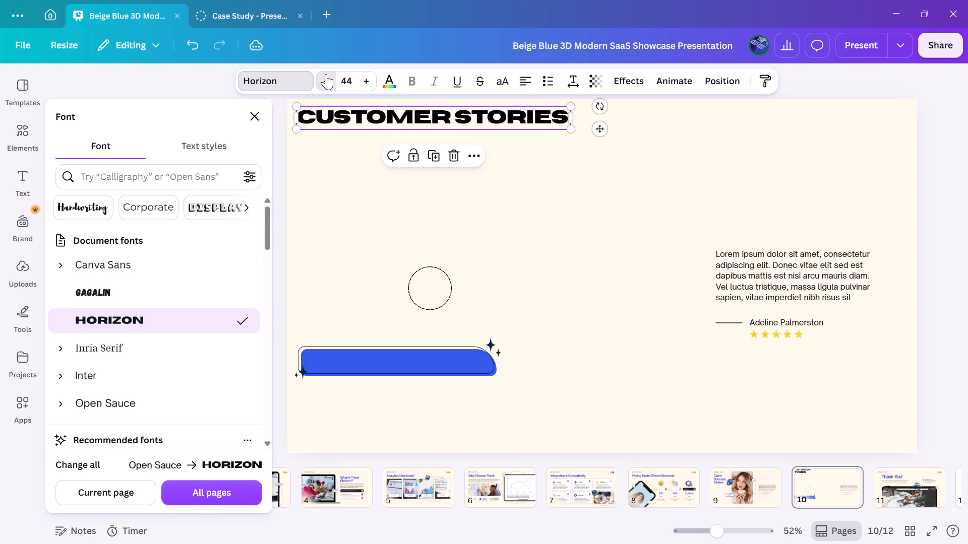
left_click(326, 74)
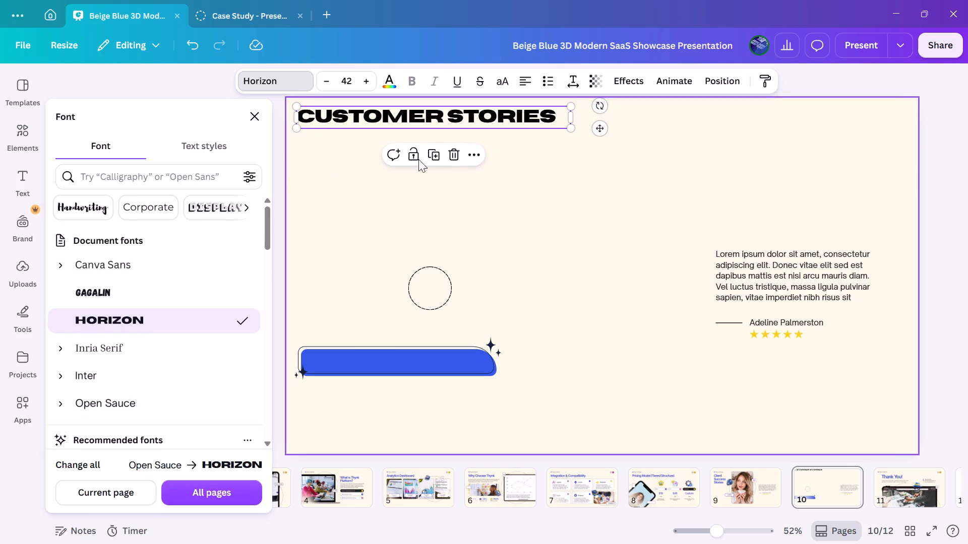
Move the Customer Stories heading slightly down and inward from the page's upper-left corner.
left_click(579, 199)
left_click_drag(363, 123, 366, 125)
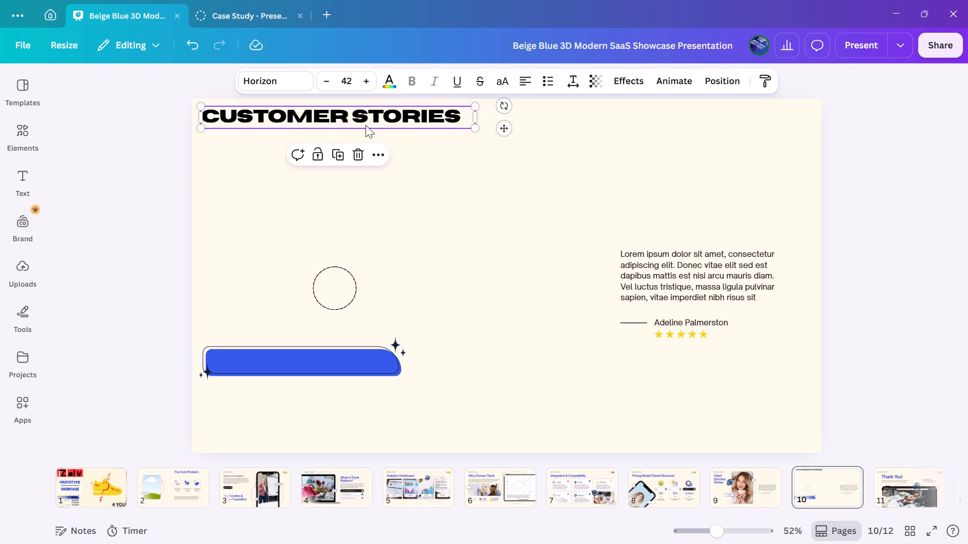
left_click_drag(366, 125, 368, 130)
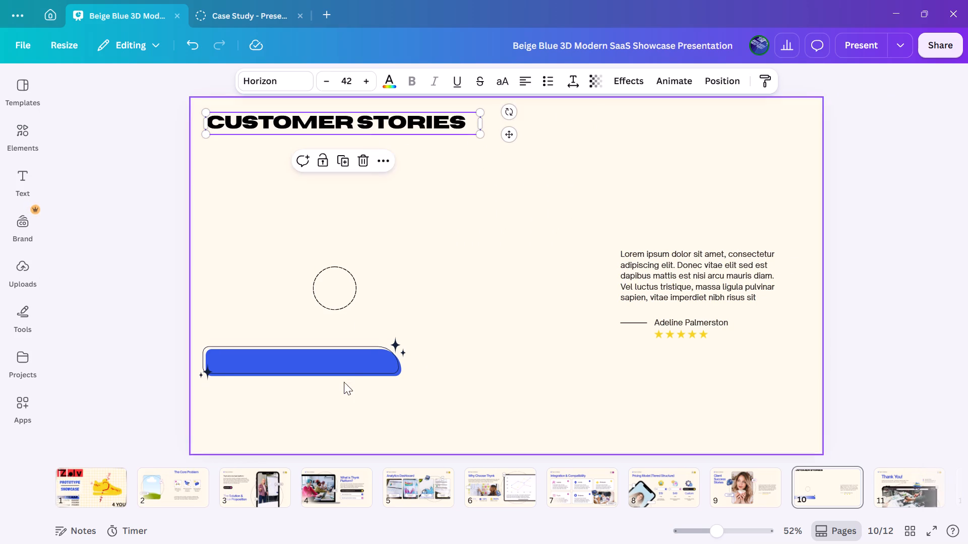
Enlarge the blue banner proportionally to roughly the heading's width and place it just below the Customer Stories heading.
left_click(341, 359)
left_click_drag(404, 378, 446, 378)
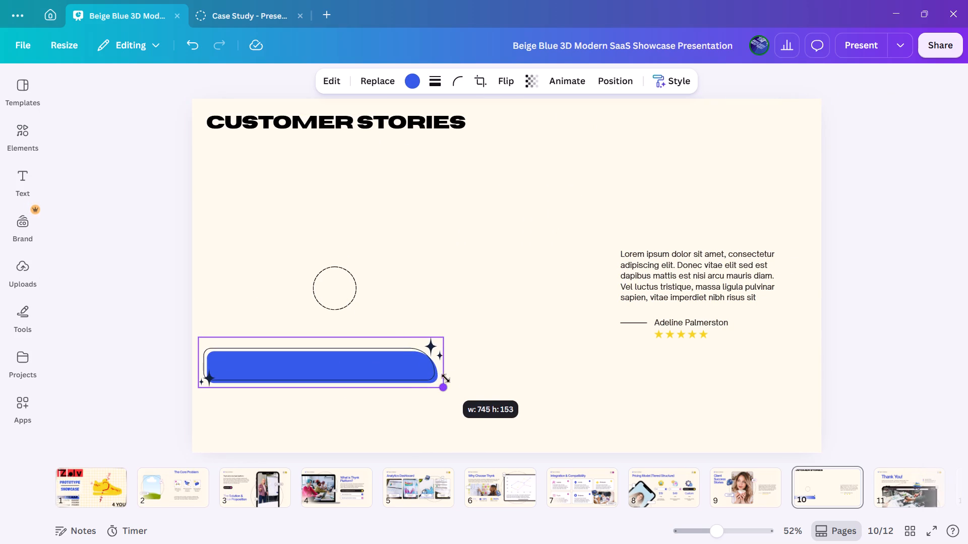
left_click_drag(446, 378, 477, 382)
left_click_drag(387, 374, 375, 164)
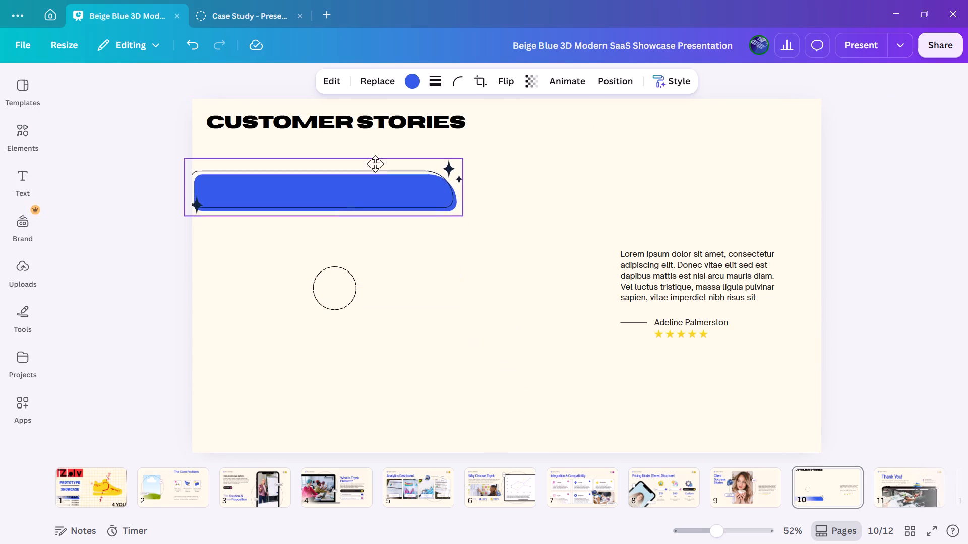
left_click_drag(375, 164, 379, 179)
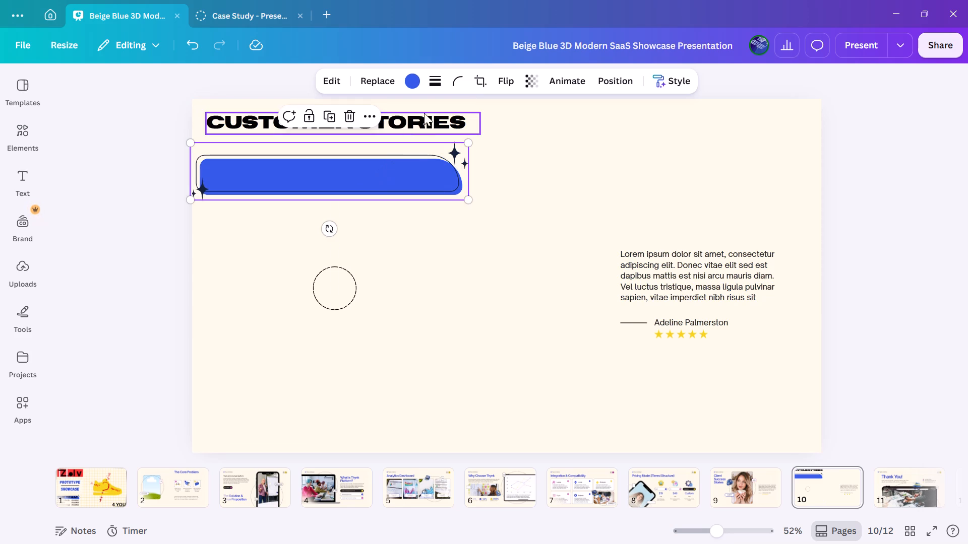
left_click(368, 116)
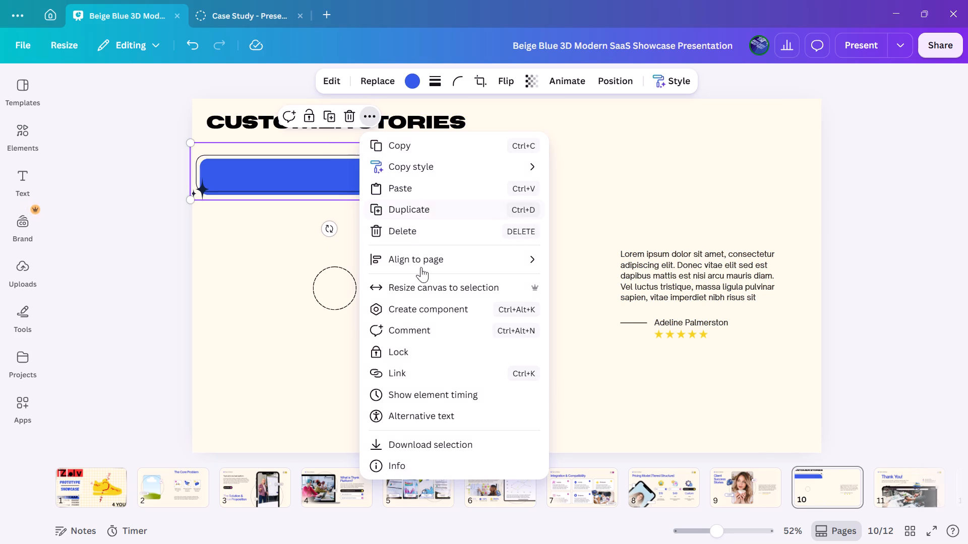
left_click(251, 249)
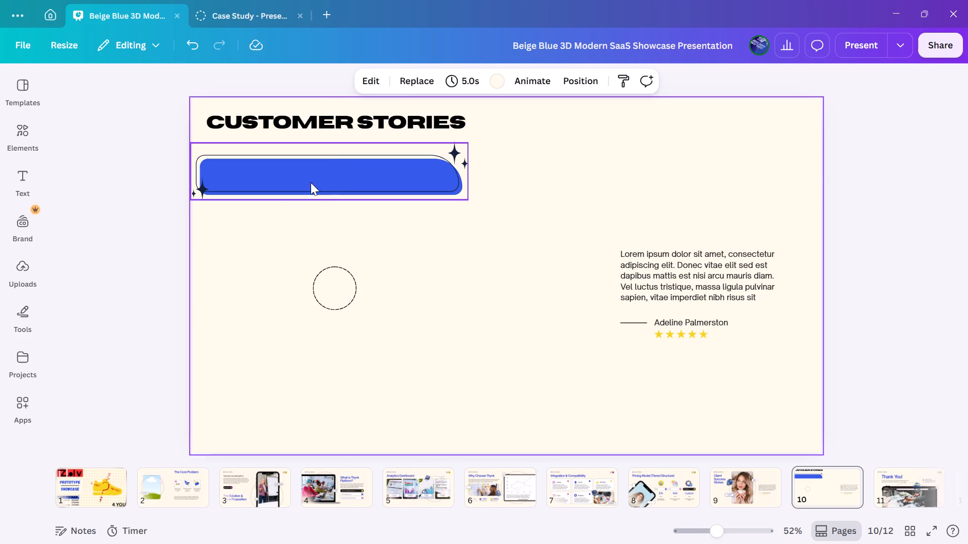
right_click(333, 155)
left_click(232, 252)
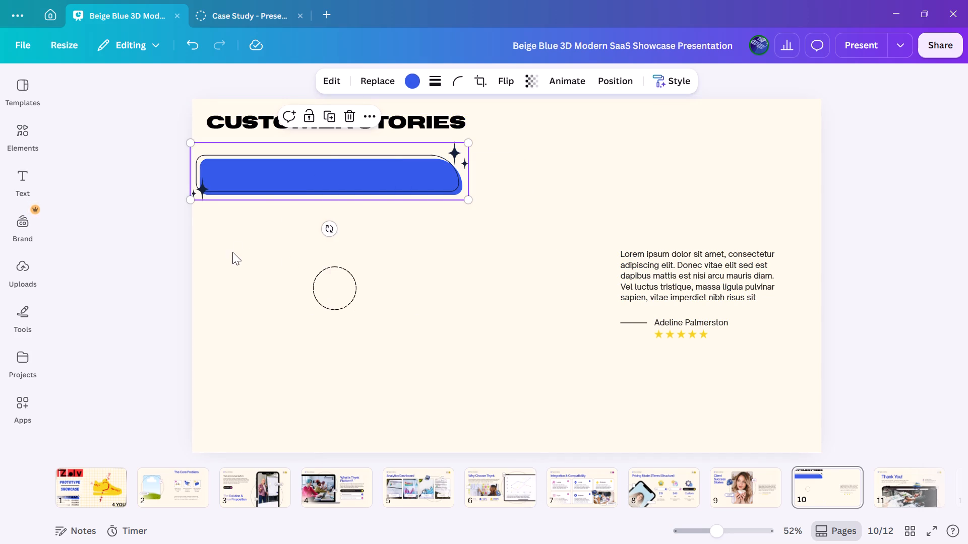
Move the blue banner's layer directly beneath the Customer Stories heading in the layer order.
left_click(397, 126)
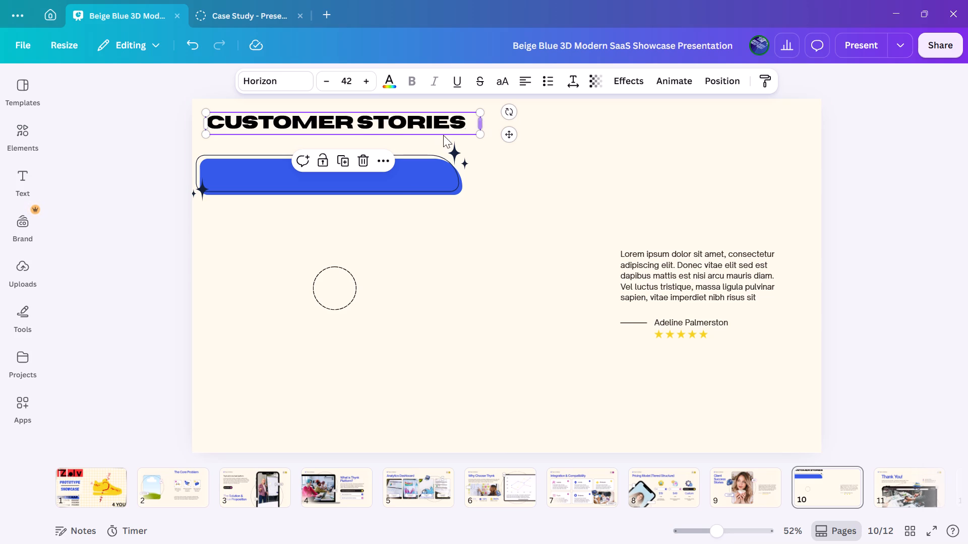
left_click(417, 173)
left_click(585, 164)
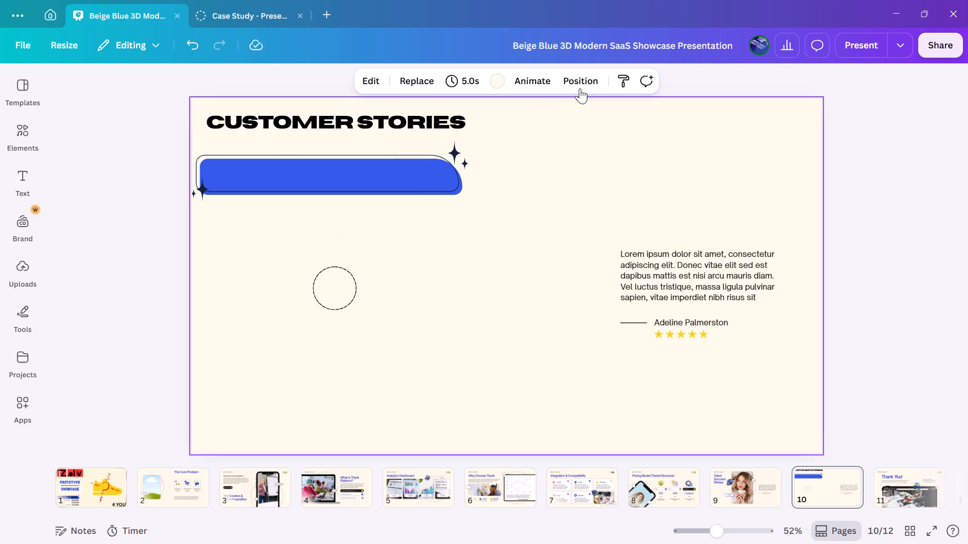
left_click(580, 88)
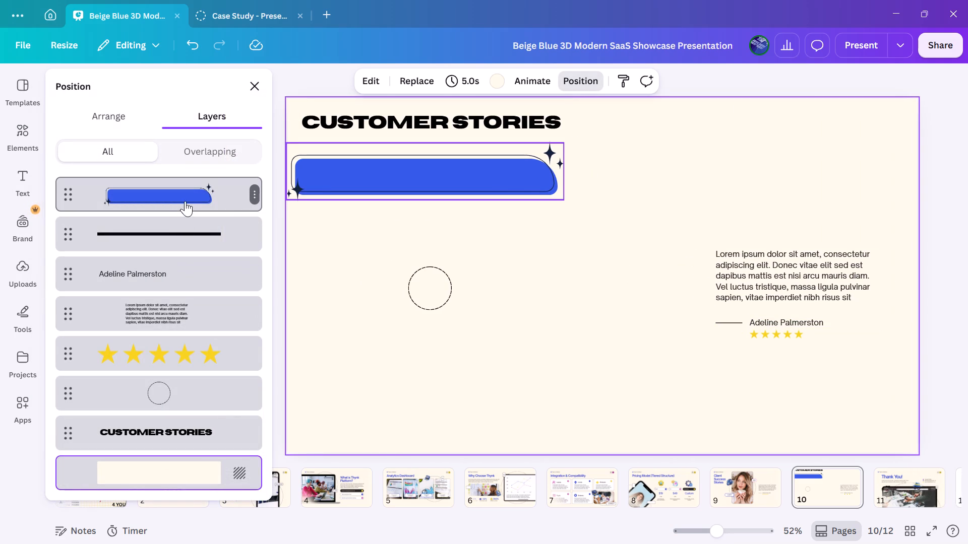
left_click_drag(185, 201, 179, 475)
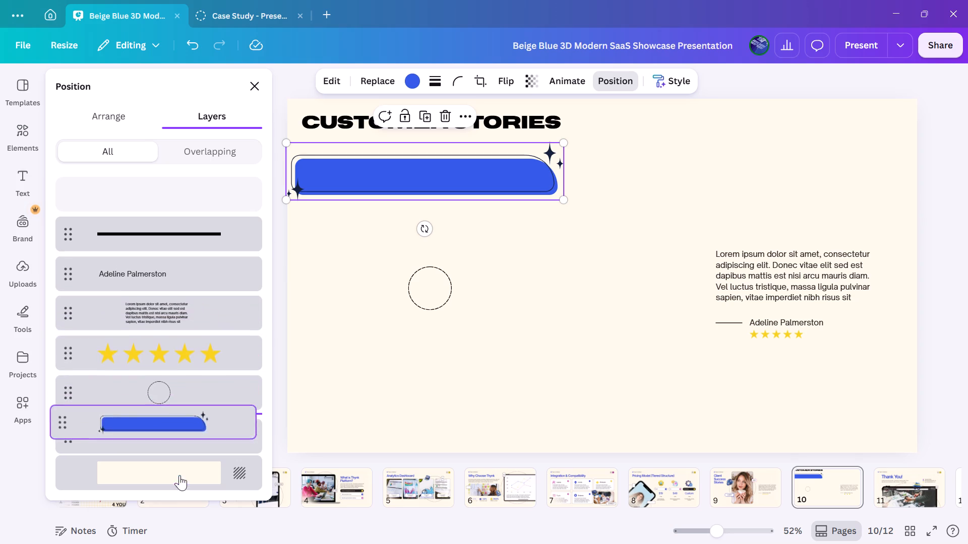
left_click_drag(179, 475, 181, 453)
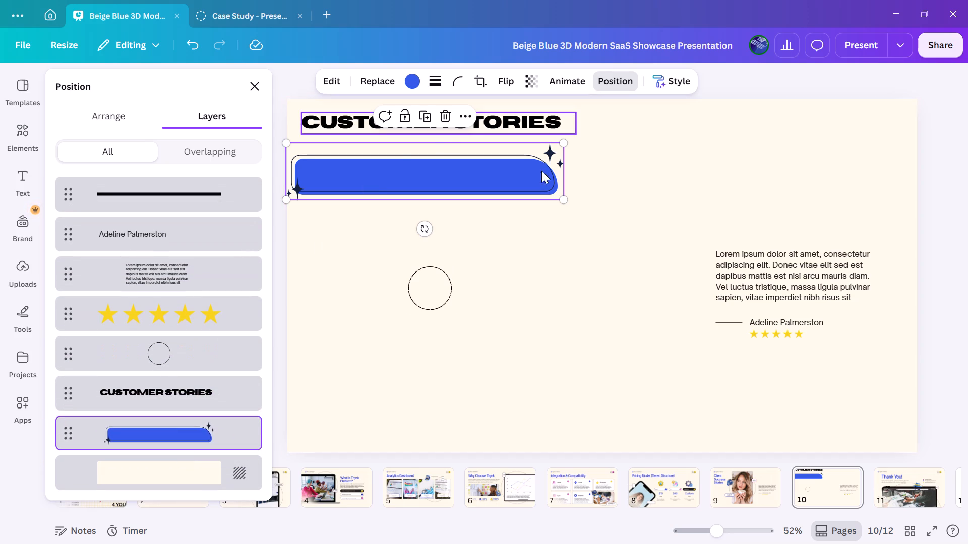
Enlarge the blue banner to about 925 by 190 and place it behind the Customer Stories heading.
left_click_drag(565, 197, 590, 203)
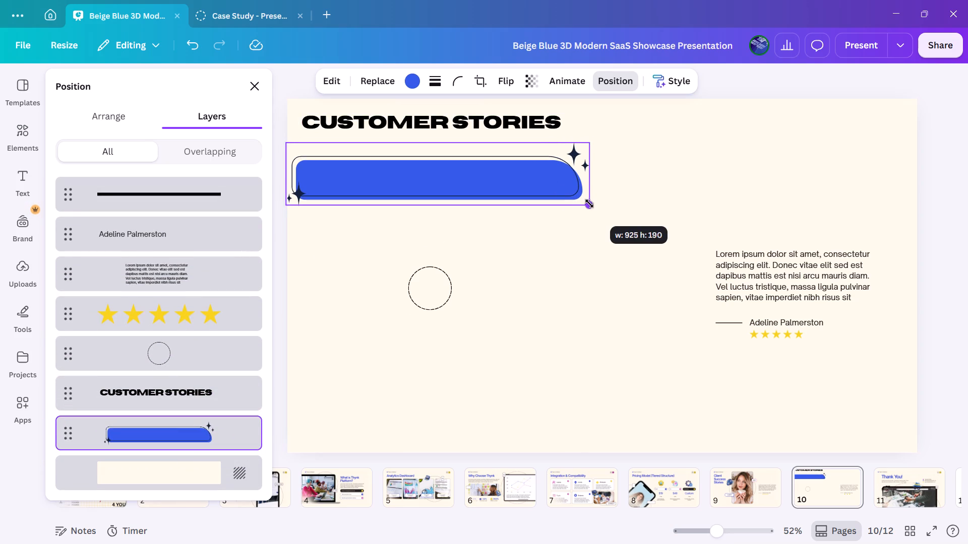
left_click_drag(508, 165, 507, 108)
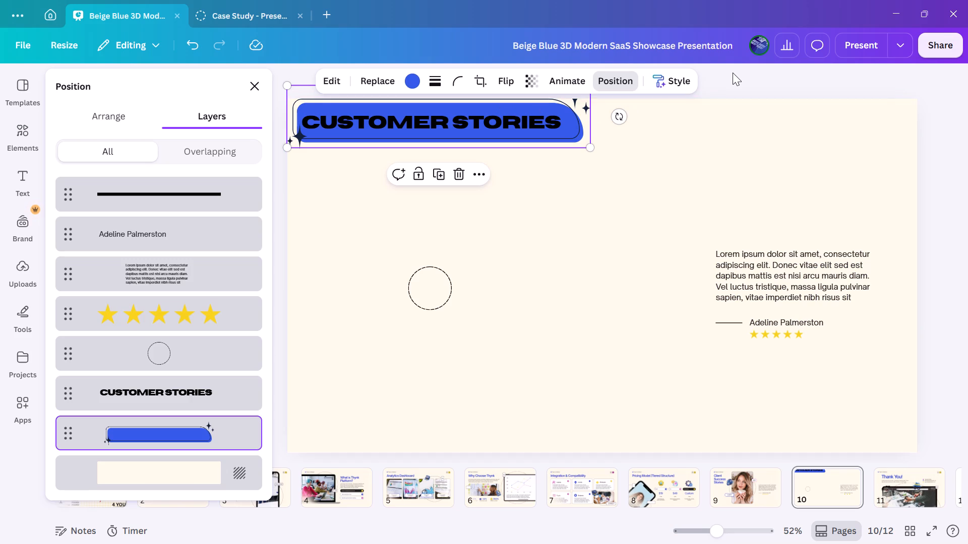
left_click(733, 73)
left_click(733, 74)
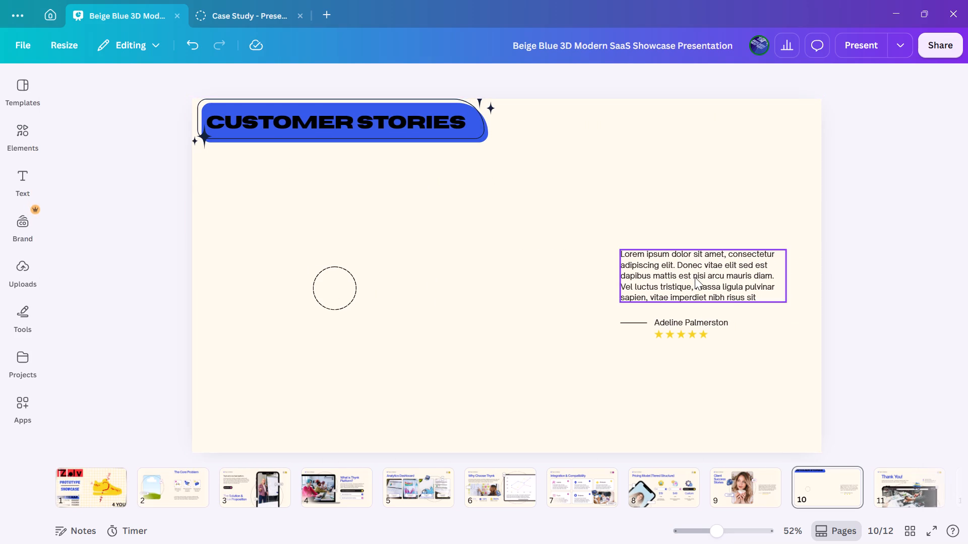
Move the dashed circle beside the testimonial paragraph, vertically centred on it with a small gap between them.
left_click_drag(322, 284, 547, 258)
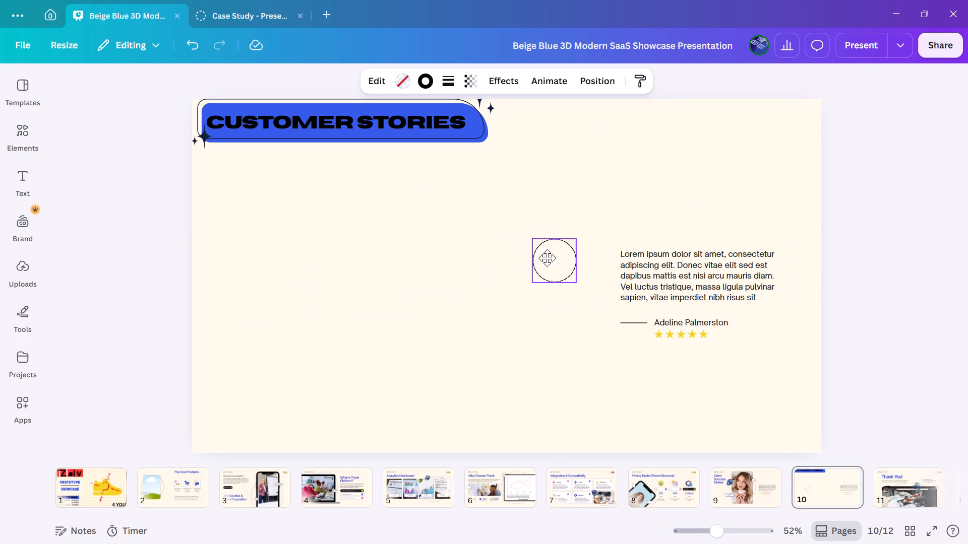
left_click_drag(547, 258, 570, 264)
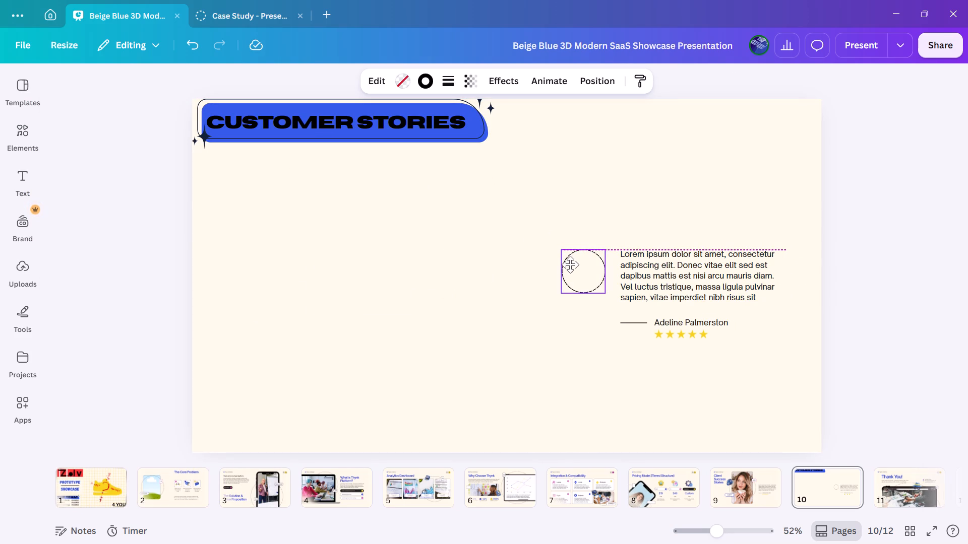
left_click_drag(570, 264, 553, 270)
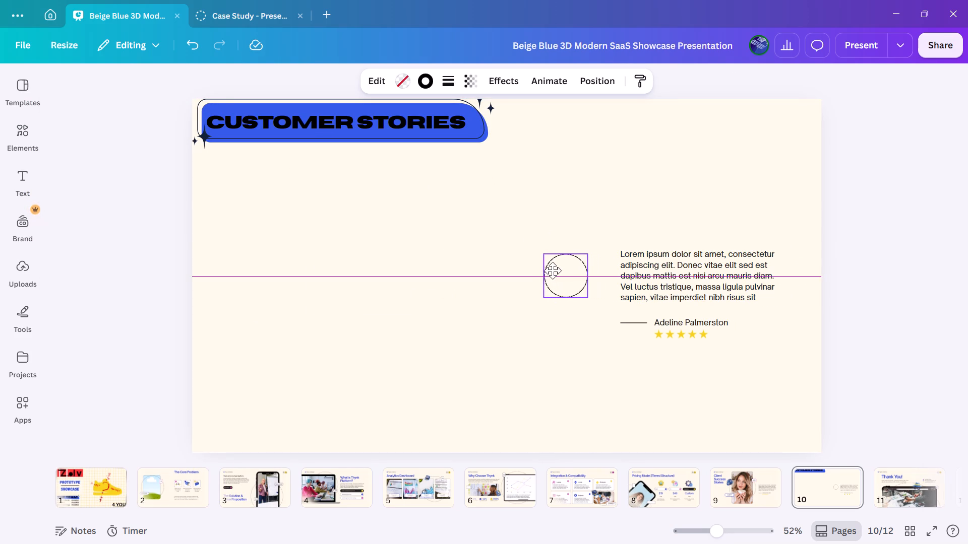
left_click_drag(553, 270, 555, 271)
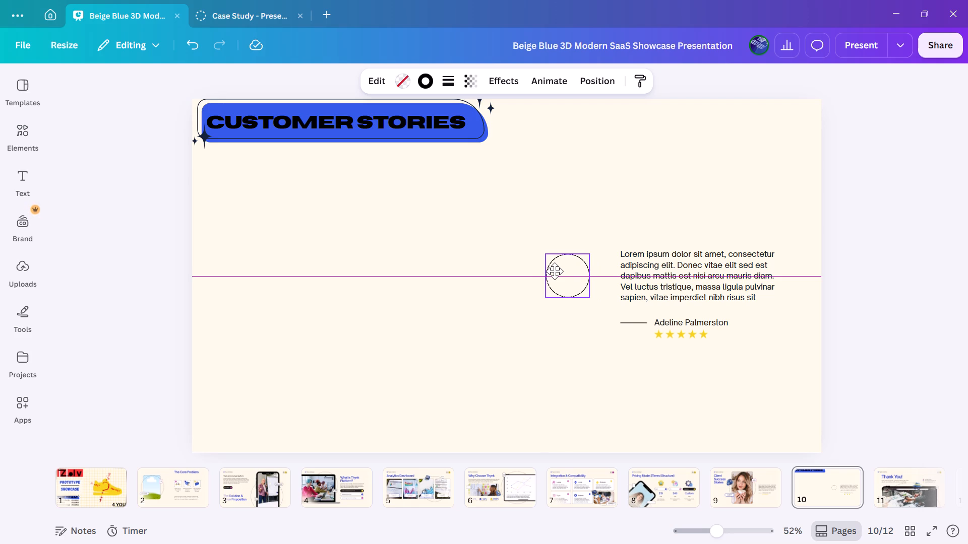
left_click_drag(555, 271, 559, 271)
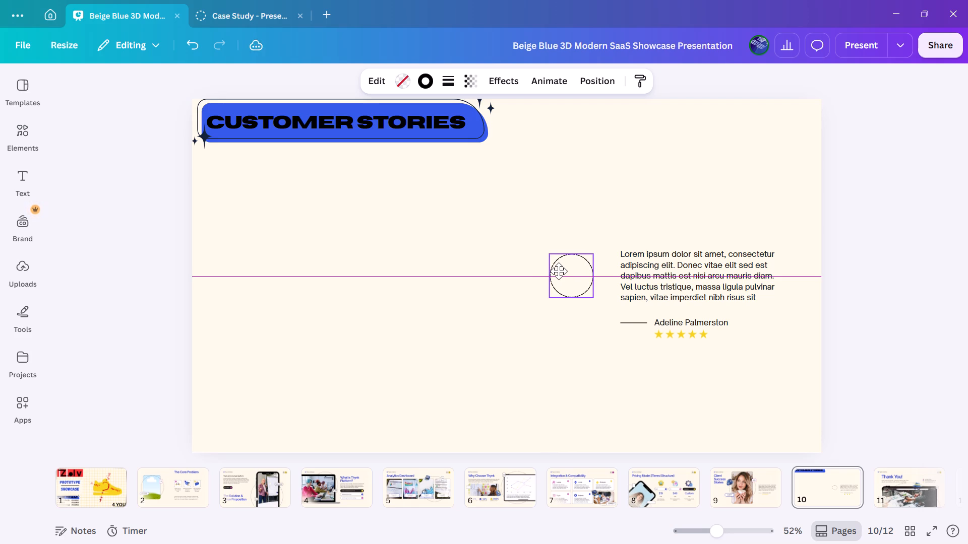
left_click_drag(559, 271, 559, 271)
left_click(74, 235)
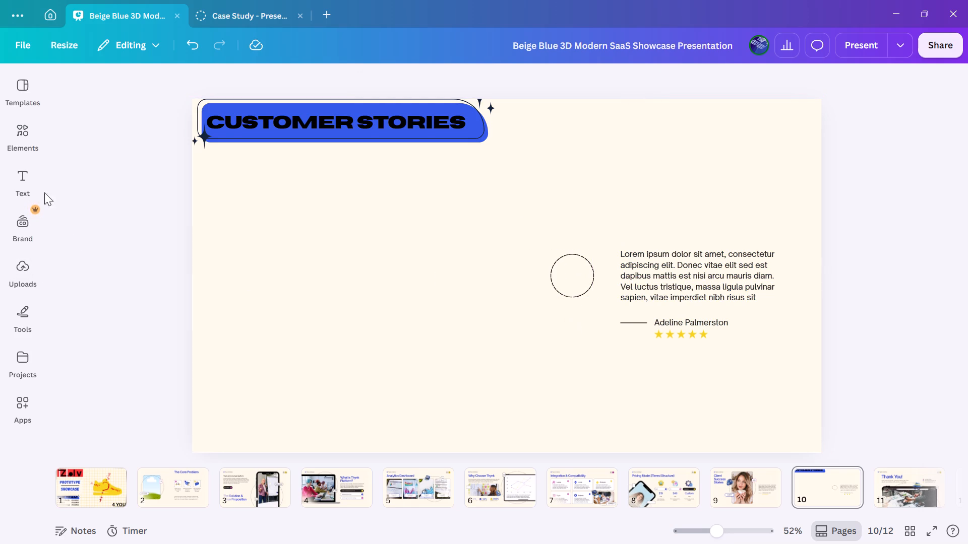
Insert a circular frame from the basic shape frames onto page 10.
left_click(28, 114)
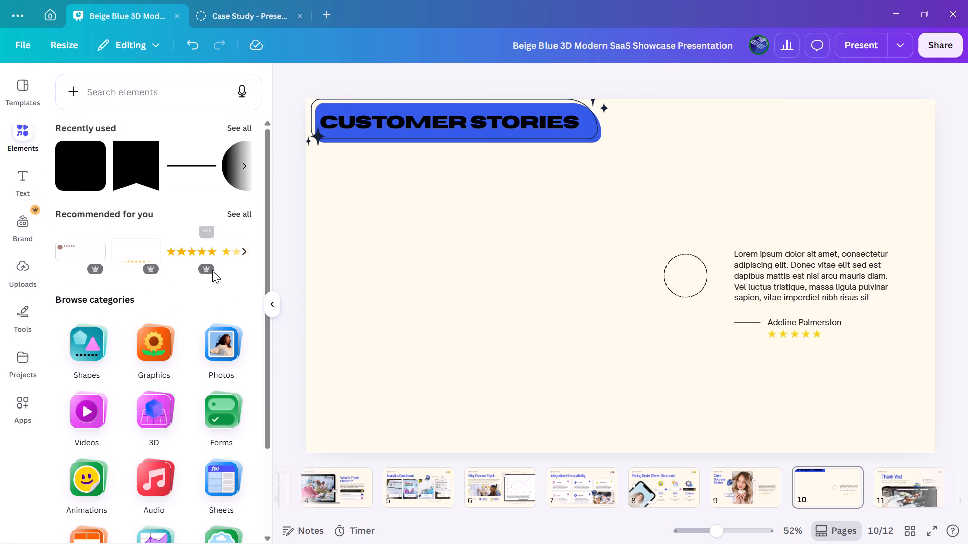
scroll(126, 352, "down", 1)
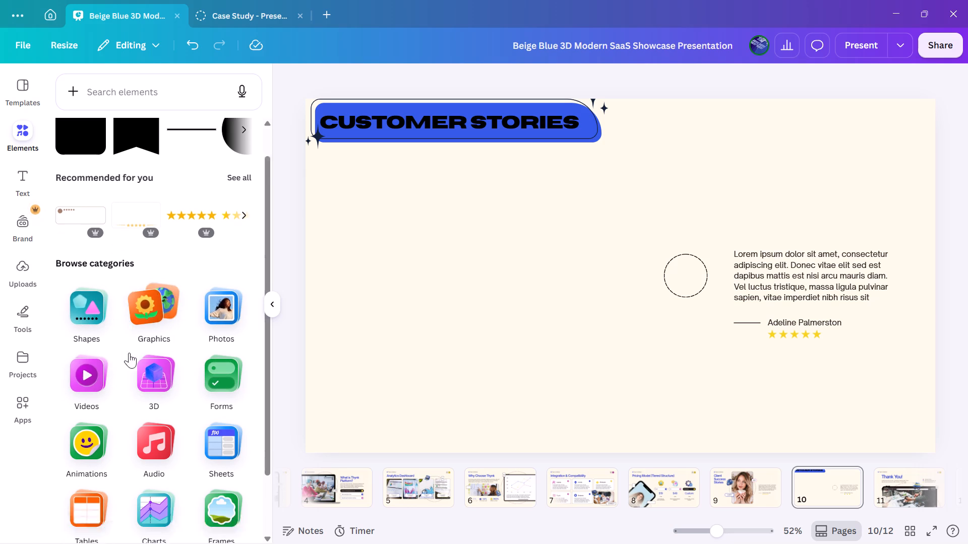
scroll(134, 354, "down", 1)
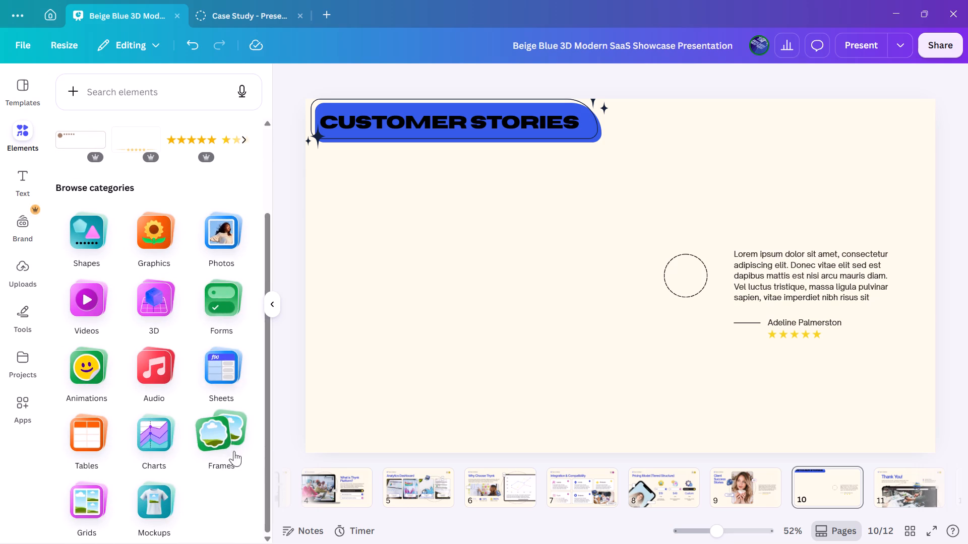
left_click(228, 432)
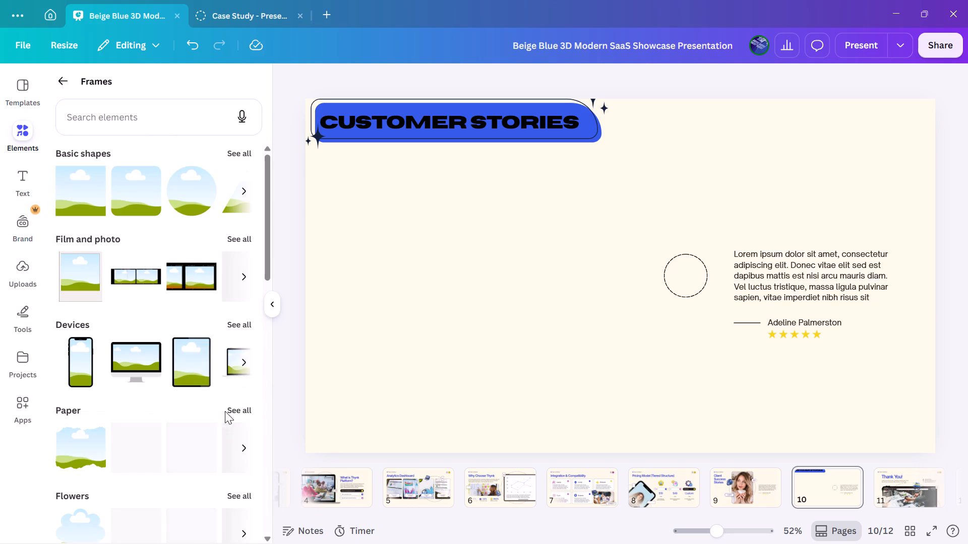
left_click(197, 195)
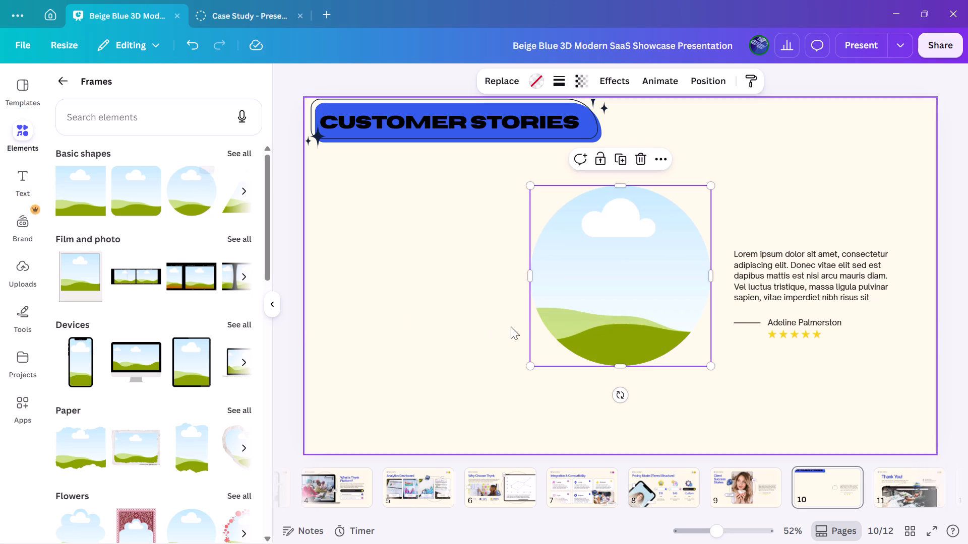
Shrink the circular frame and centre it inside the dashed circle so the dashed outline surrounds it.
left_click_drag(532, 365, 572, 301)
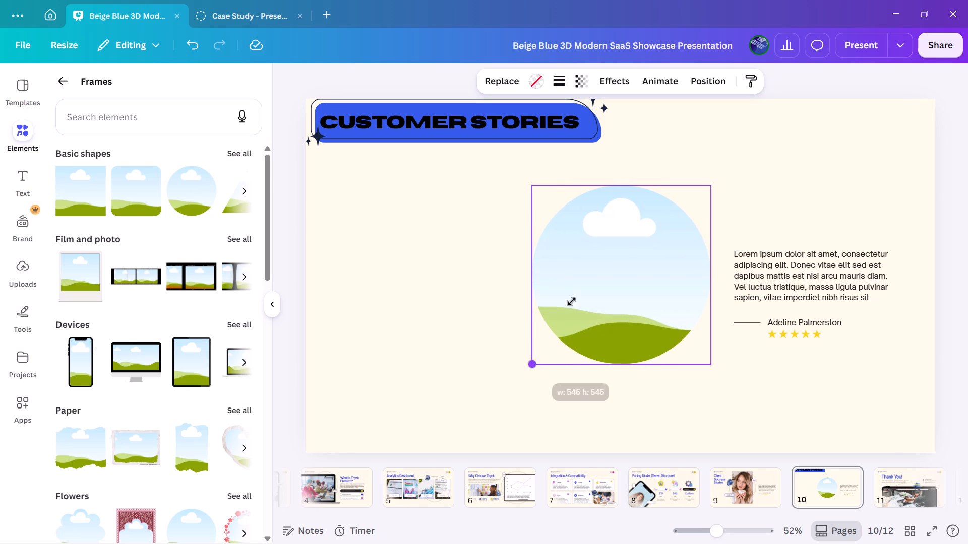
left_click_drag(572, 301, 667, 221)
left_click_drag(694, 207, 688, 274)
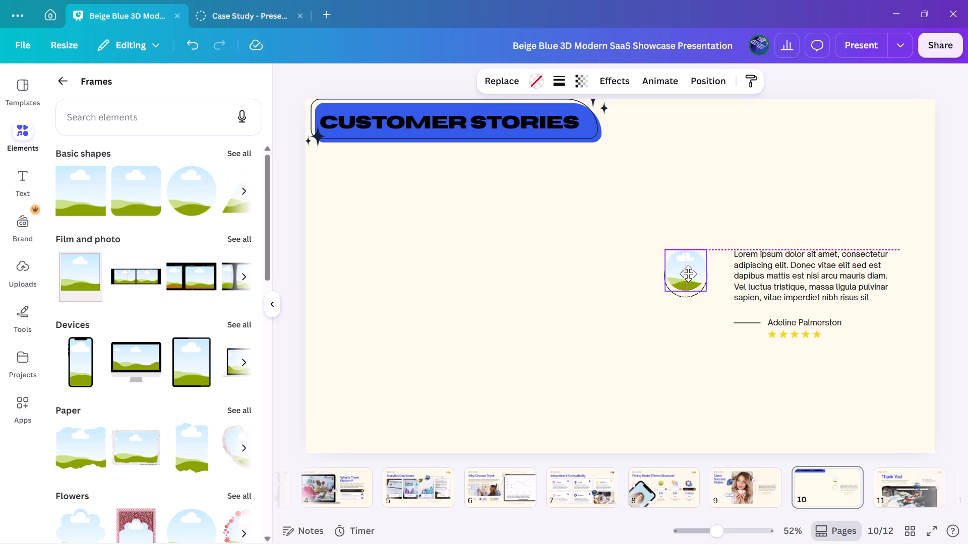
left_click_drag(688, 274, 689, 277)
left_click_drag(660, 298, 661, 298)
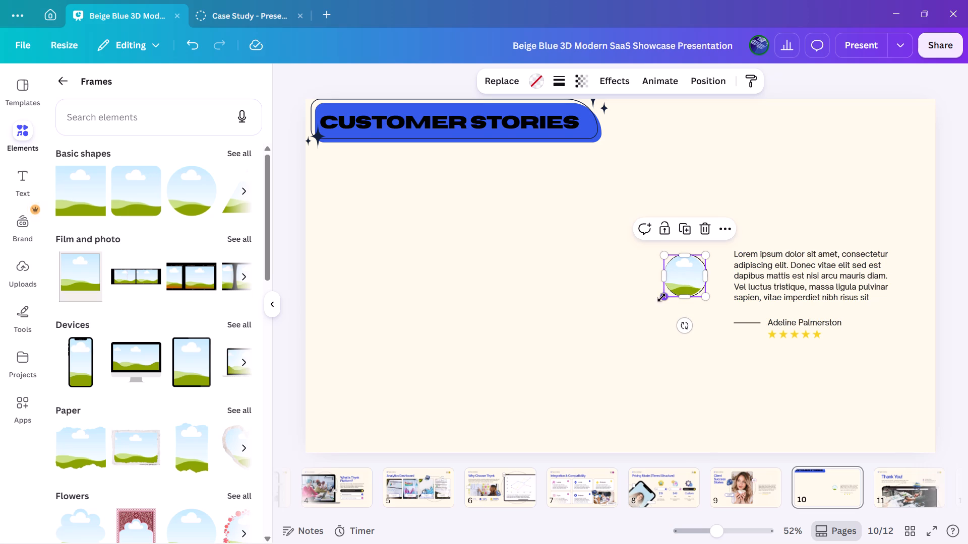
left_click_drag(661, 298, 668, 296)
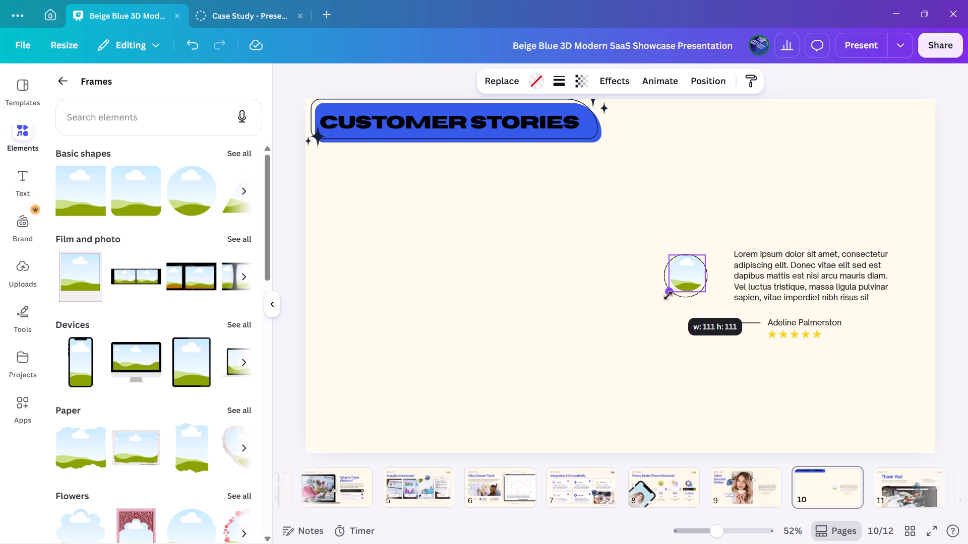
left_click_drag(668, 296, 666, 297)
key("Down")
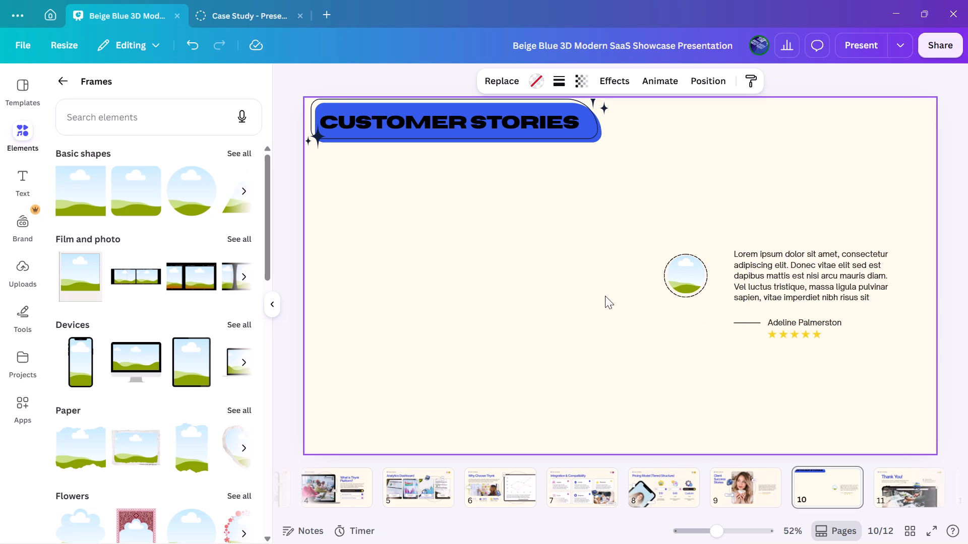
key("Down")
key("Down")
key("Down")
key("Left")
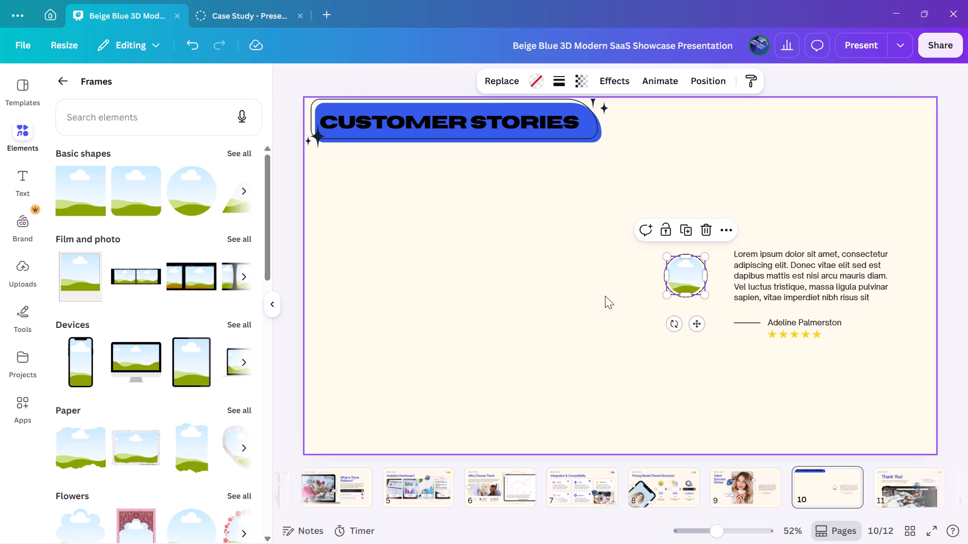
left_click(553, 370)
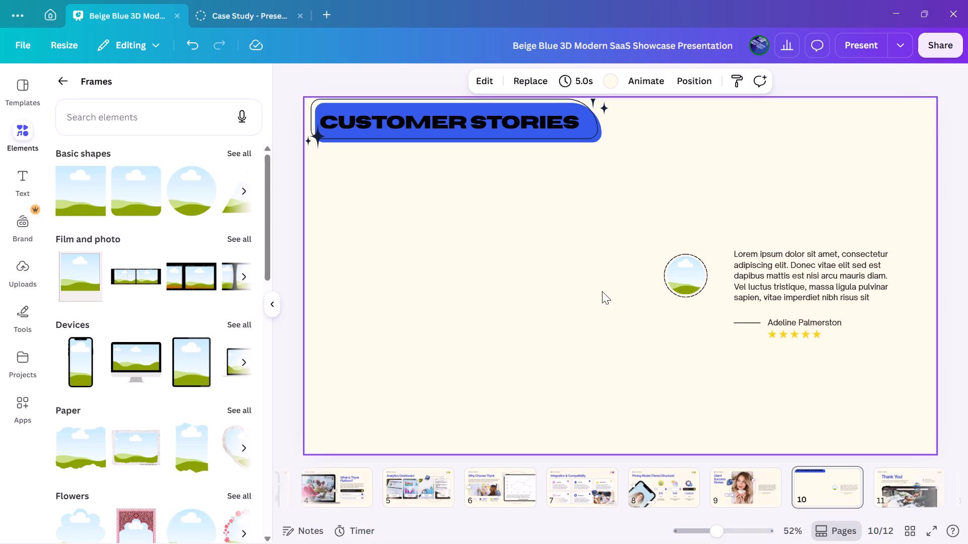
Group the circular frame with its dashed outline and move the group slightly closer to the testimonial paragraph.
left_click(665, 277)
left_click(680, 276, "shift")
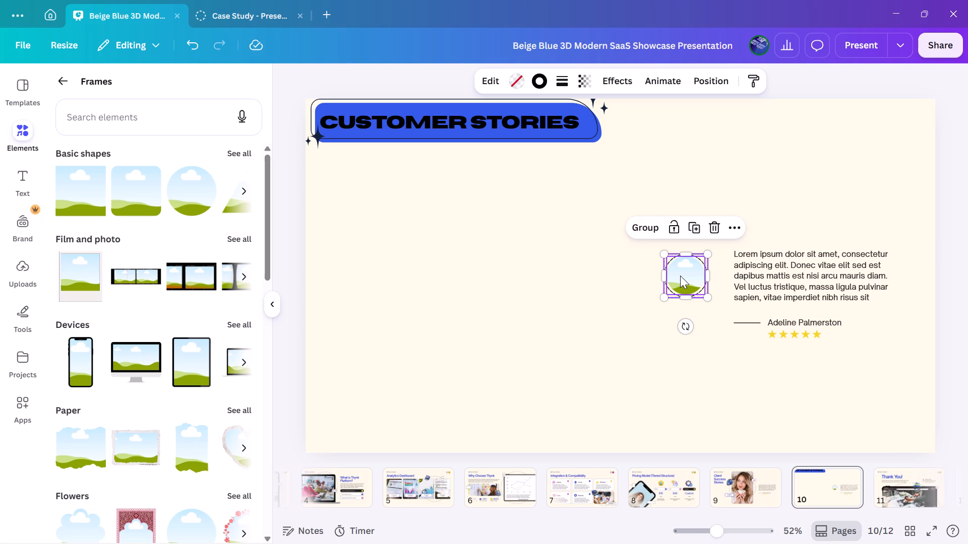
left_click(645, 230)
left_click(602, 269)
left_click_drag(677, 283, 687, 281)
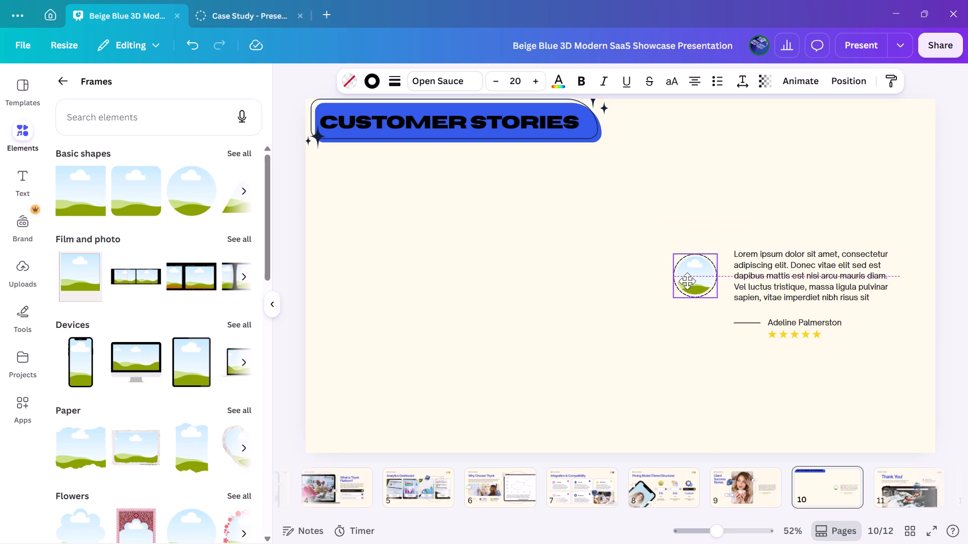
left_click_drag(687, 281, 688, 281)
left_click(591, 307)
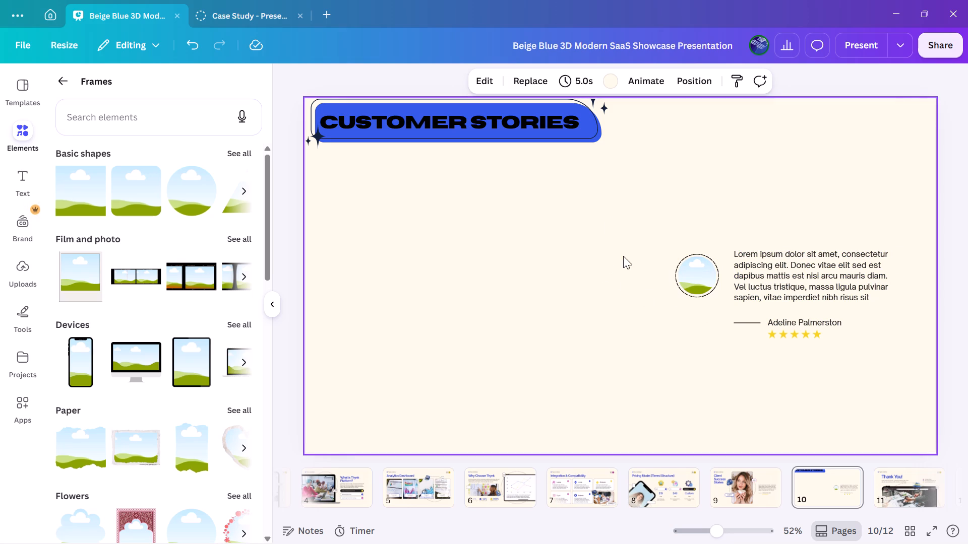
Group the circular frame, testimonial paragraph, name, line and star rating, and move the group near the page's centre.
left_click_drag(632, 233, 911, 362)
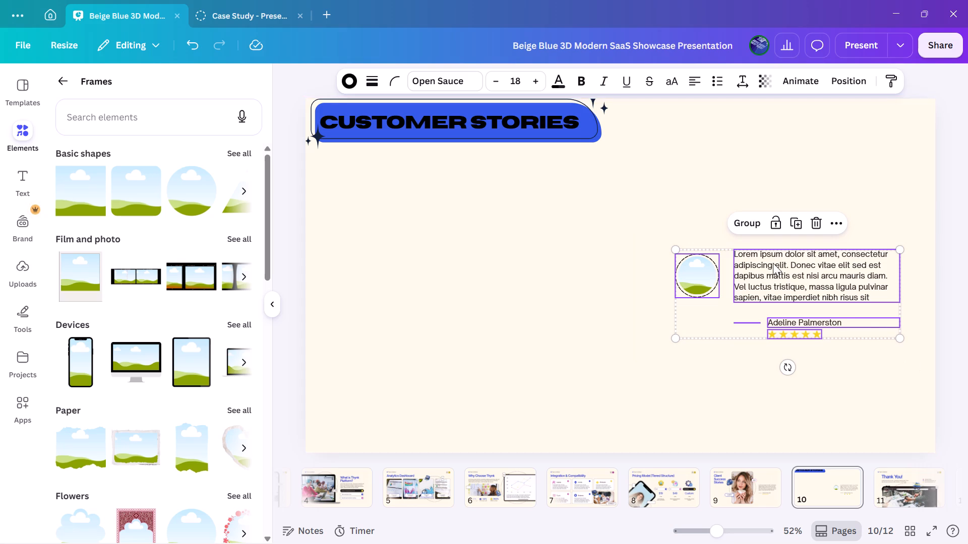
left_click(753, 228)
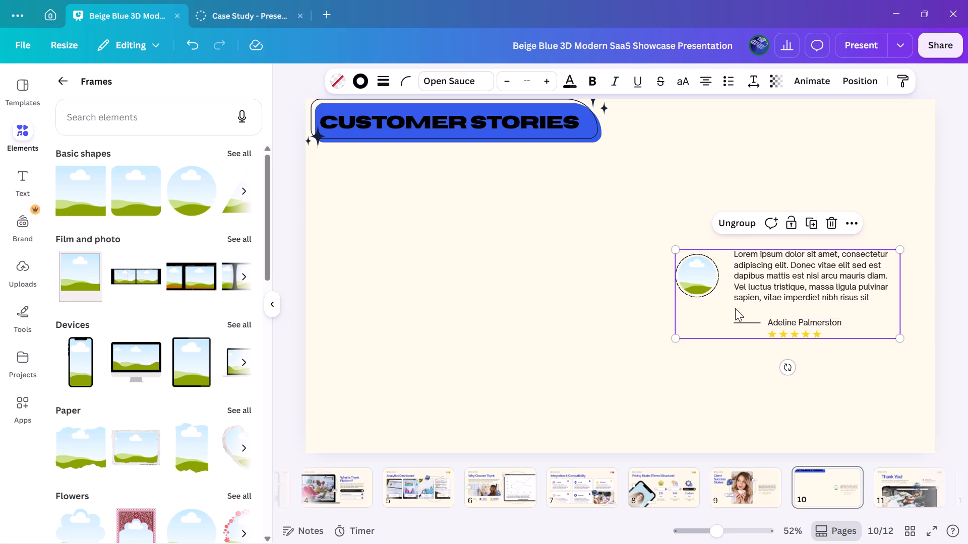
left_click_drag(734, 314, 379, 242)
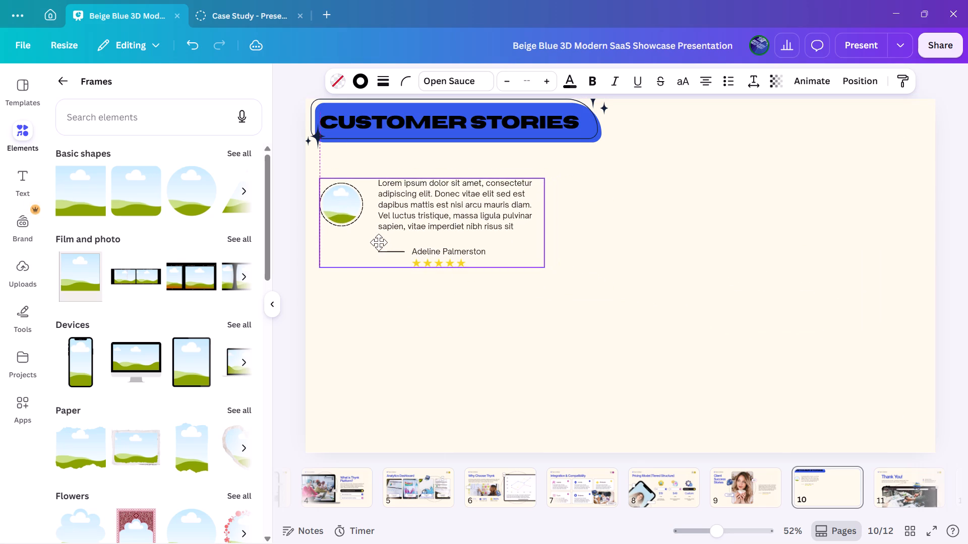
left_click_drag(379, 242, 383, 237)
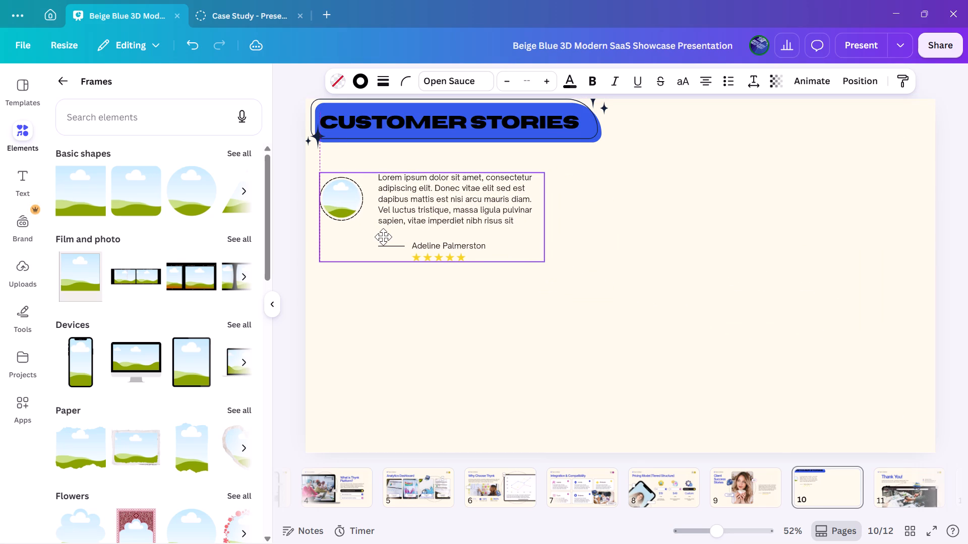
left_click_drag(383, 237, 597, 301)
left_click(447, 316)
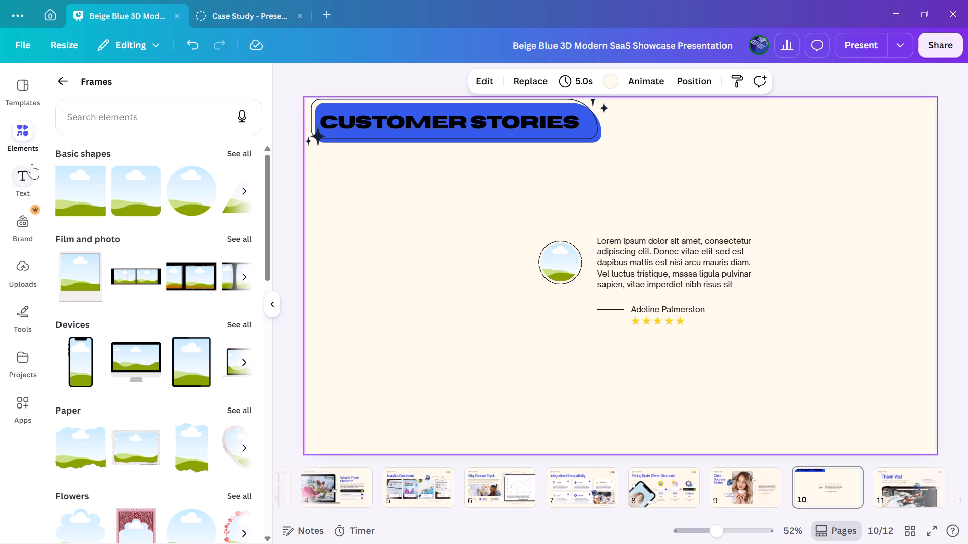
left_click(27, 143)
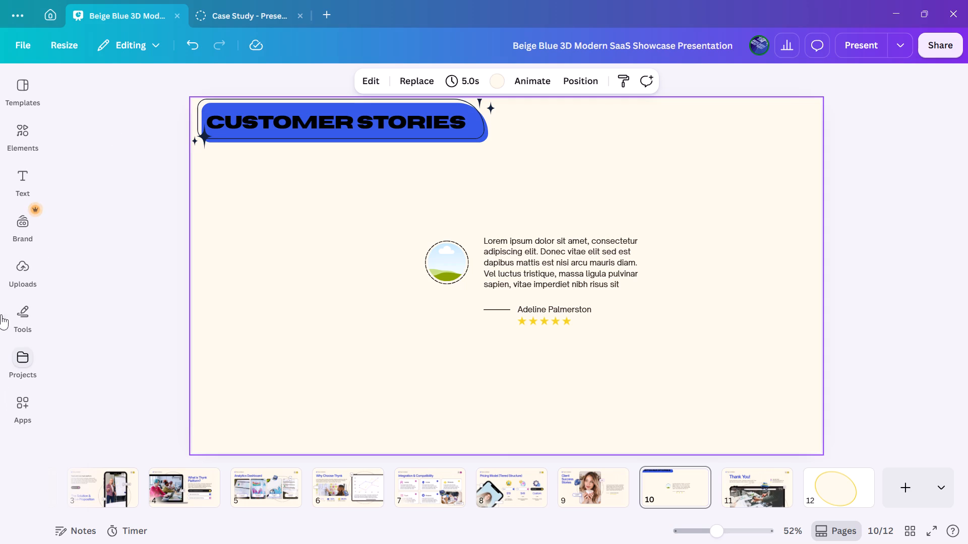
Insert a rounded square shape on page 10 and fill it with the cream colour sampled from the page background.
left_click(9, 135)
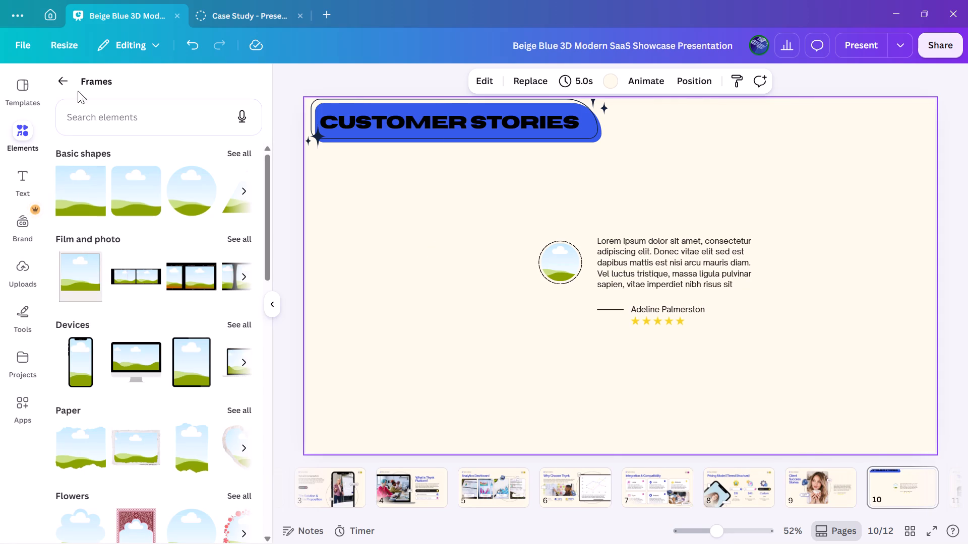
left_click(58, 87)
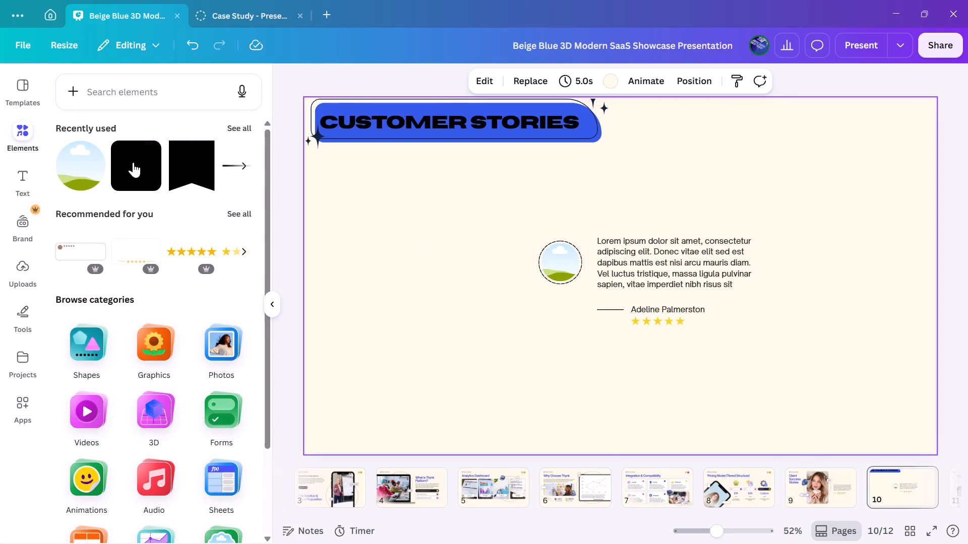
left_click(130, 166)
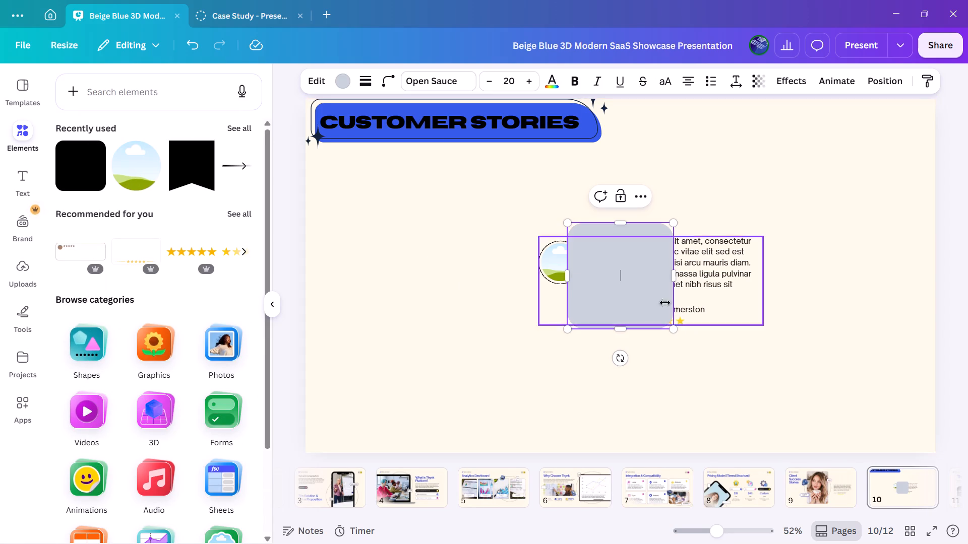
left_click(342, 81)
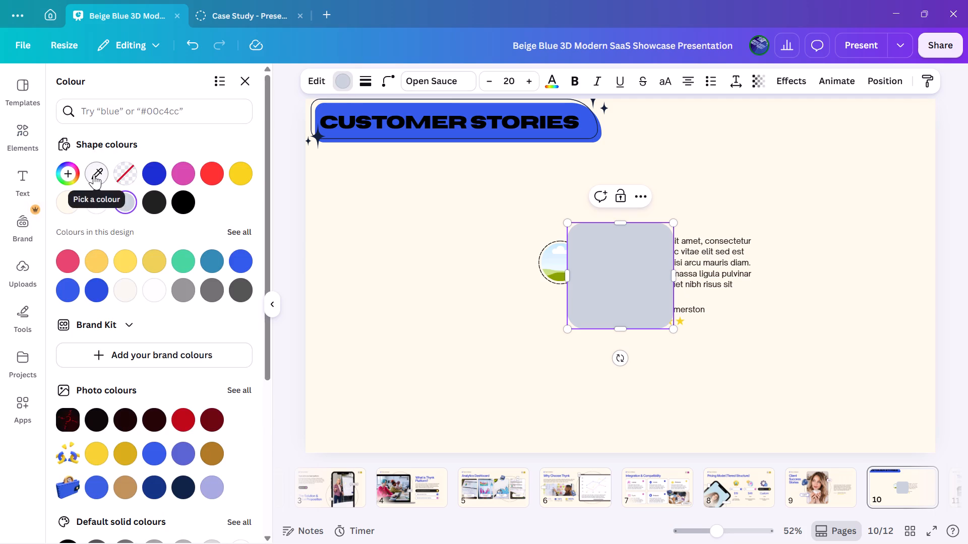
left_click(94, 174)
left_click(411, 254)
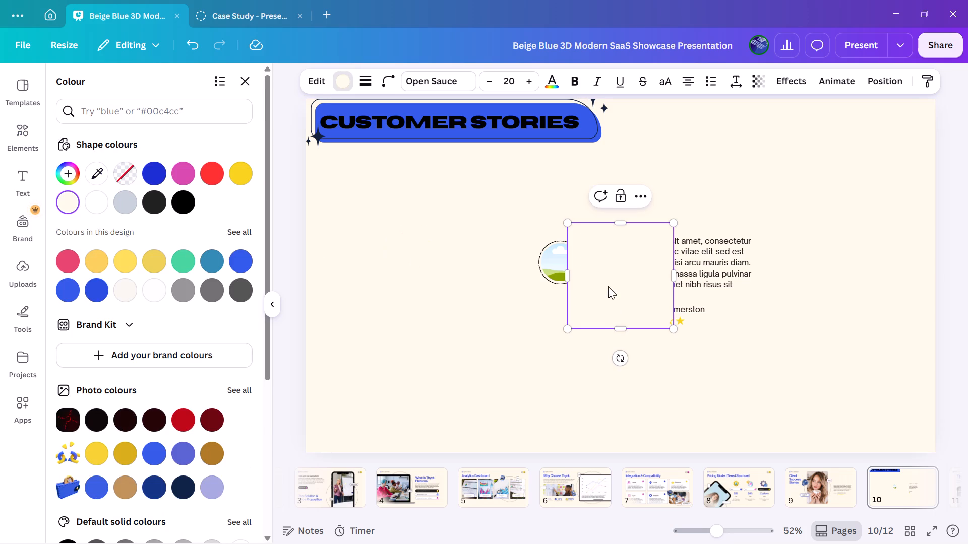
Send the cream rounded square one layer backward so it sits behind the testimonial group.
left_click(637, 196)
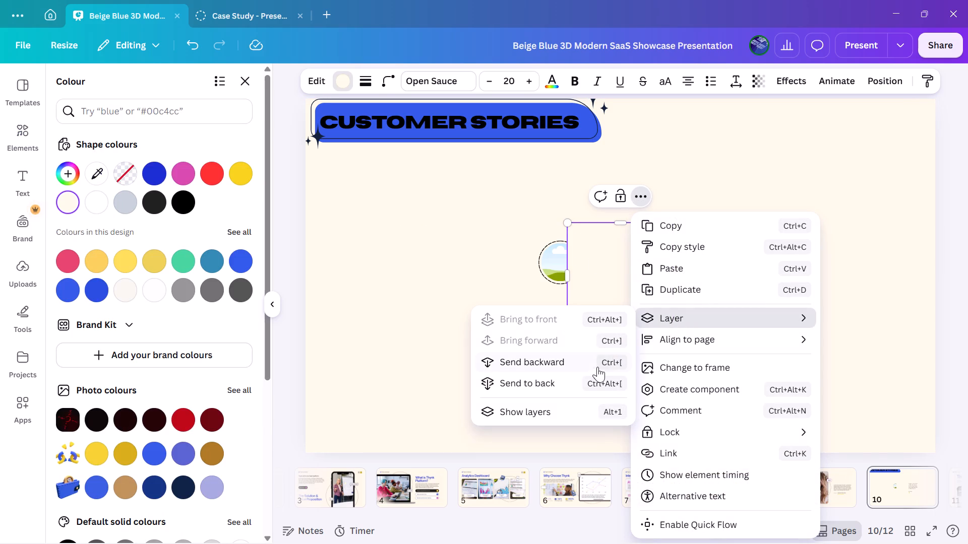
left_click(591, 364)
left_click(386, 216)
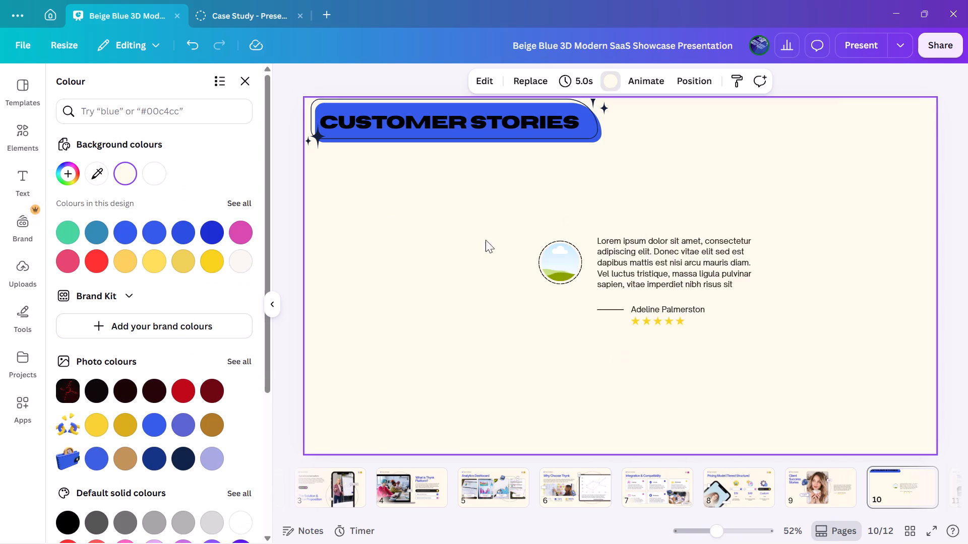
Stretch the cream shape to about 740 by 340 so it encloses the photo frame, paragraph, name and star rating.
left_click(620, 231)
left_click_drag(570, 226, 530, 228)
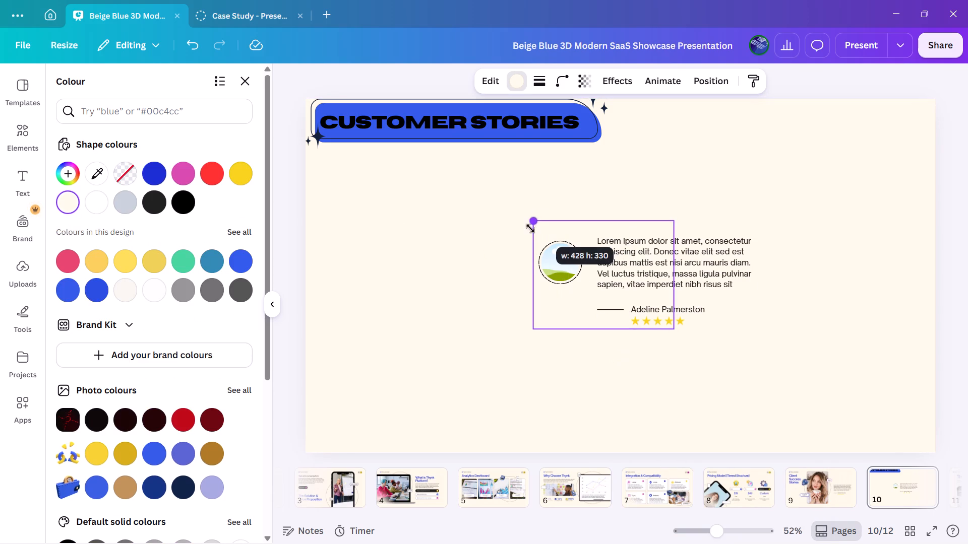
left_click_drag(530, 228, 529, 226)
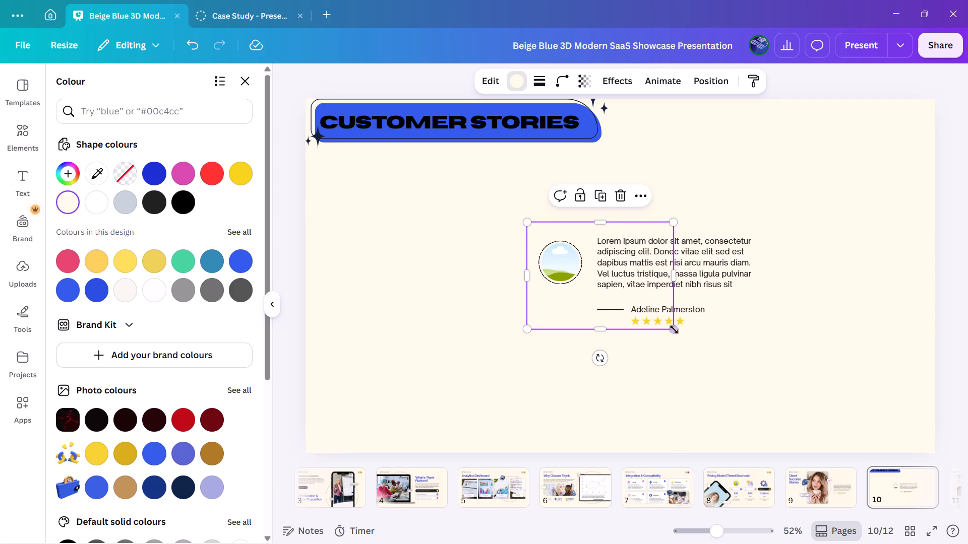
left_click_drag(674, 329, 771, 333)
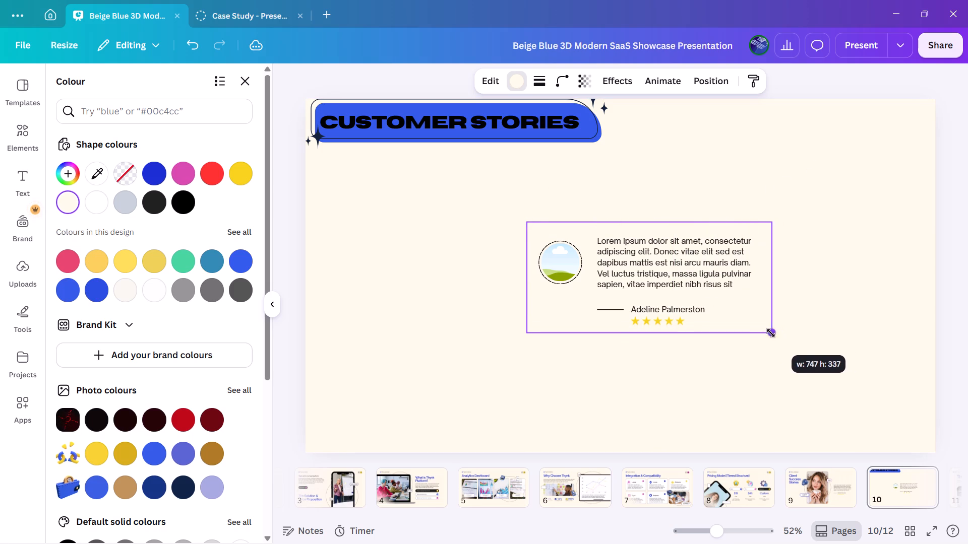
left_click_drag(771, 333, 767, 333)
left_click(796, 320)
Nudge the cream shape to even its margins around the testimonial, and group the shape with the testimonial block.
left_click_drag(788, 334, 748, 301)
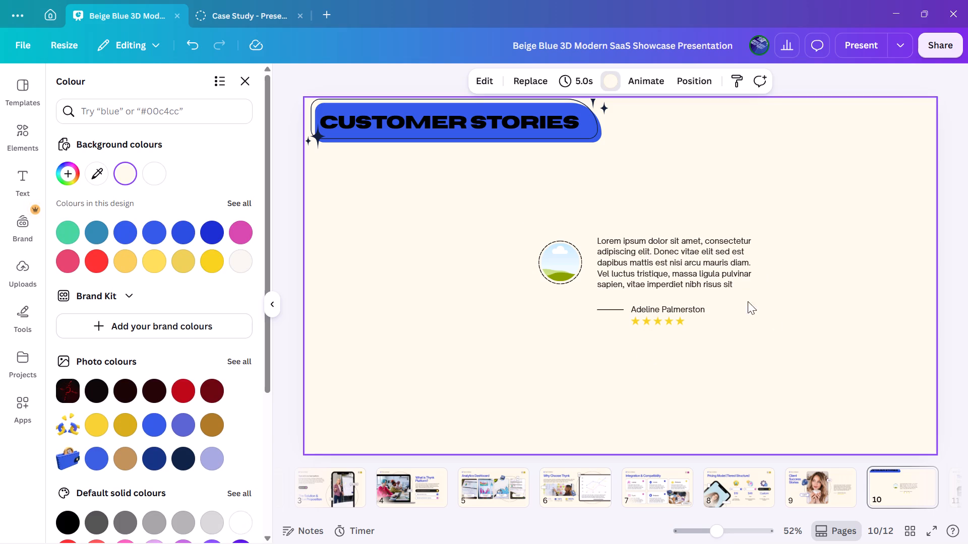
left_click_drag(748, 301, 512, 207)
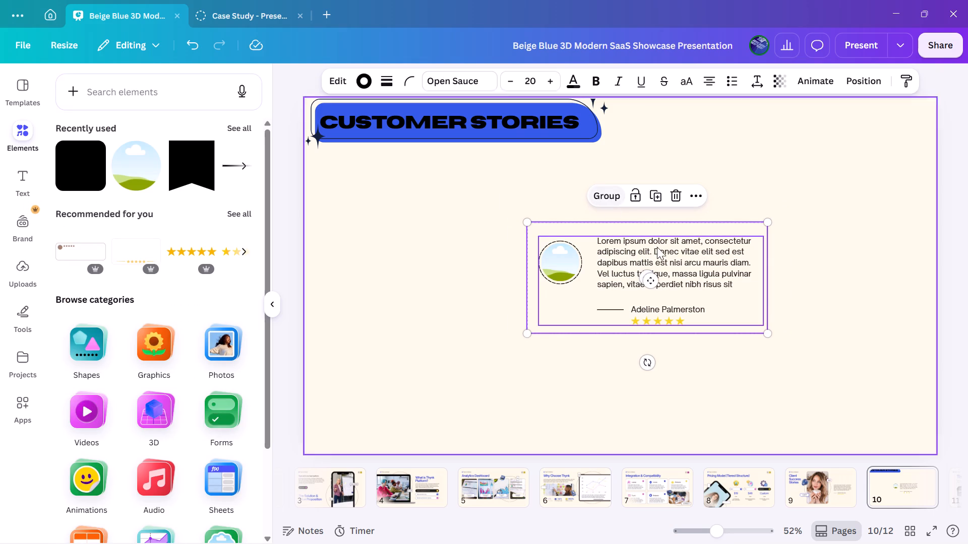
left_click(829, 245)
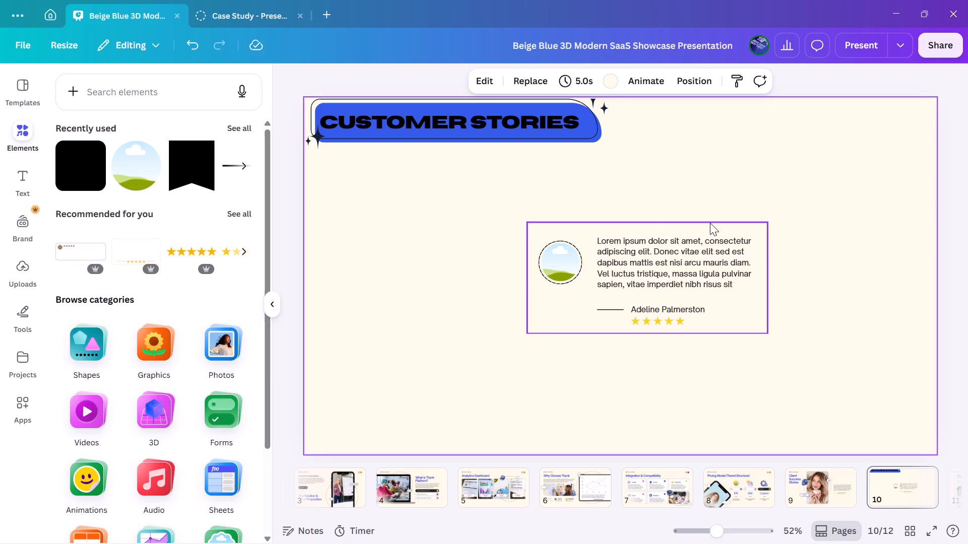
left_click(710, 229)
left_click_drag(710, 229, 710, 235)
left_click(799, 293)
left_click_drag(799, 336, 526, 229)
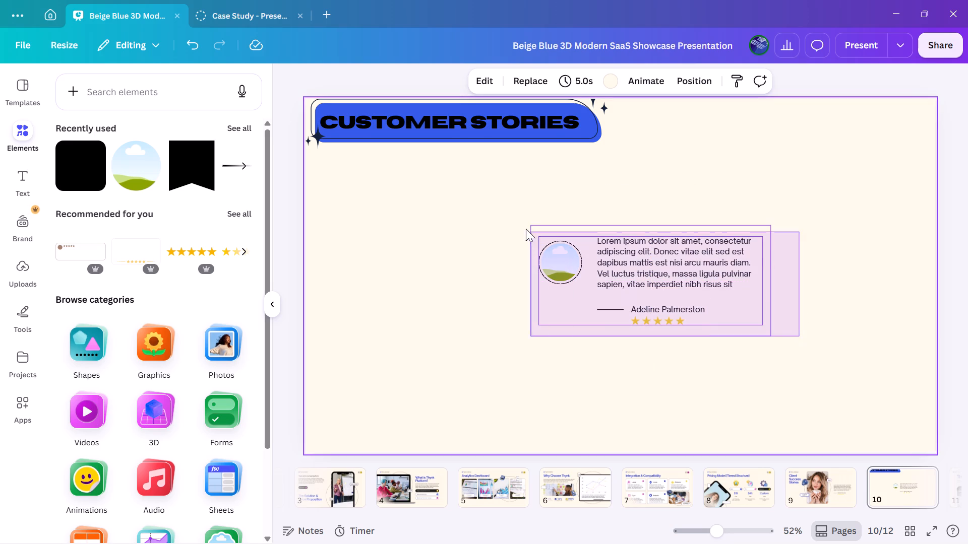
left_click_drag(526, 229, 516, 219)
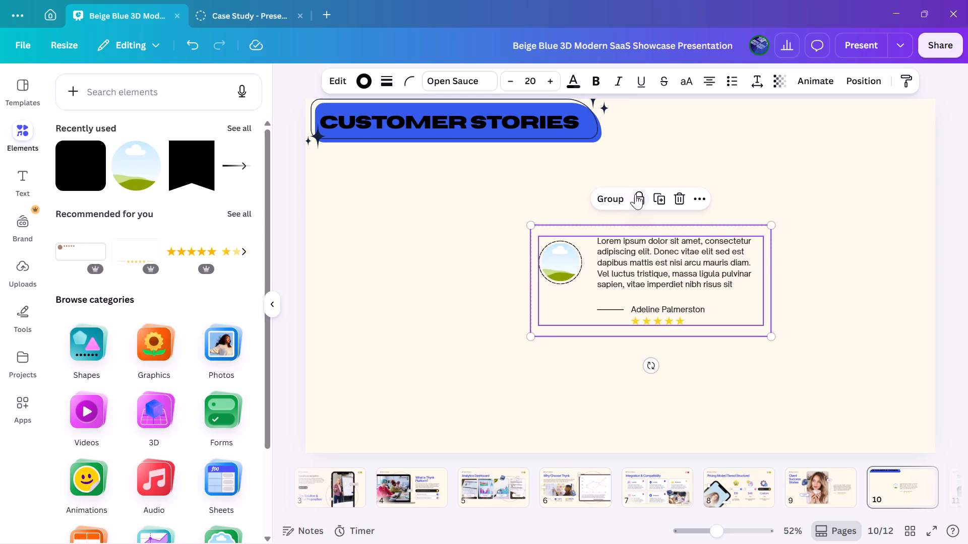
left_click(624, 195)
left_click(493, 185)
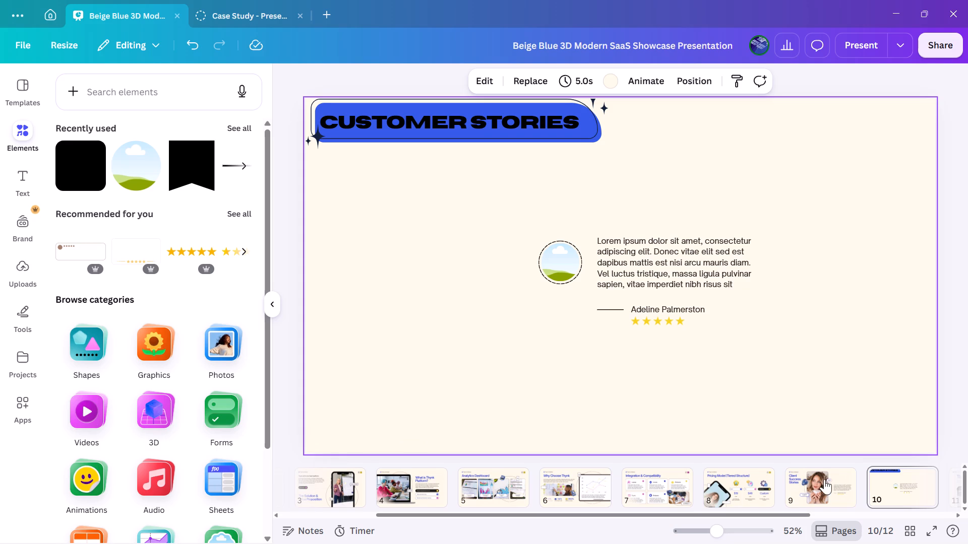
Move the Customer Stories page from position 10 to position 2, directly after the title page.
left_click_drag(882, 482, 267, 475)
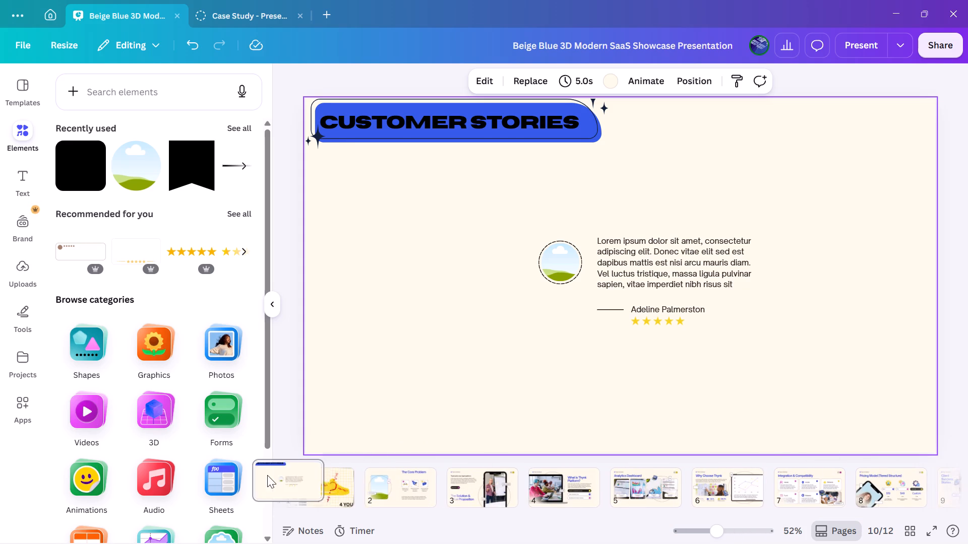
left_click_drag(267, 475, 339, 498)
Copy the yellow grid graphic from page 1 and paste it onto the Customer Stories page.
left_click(320, 494)
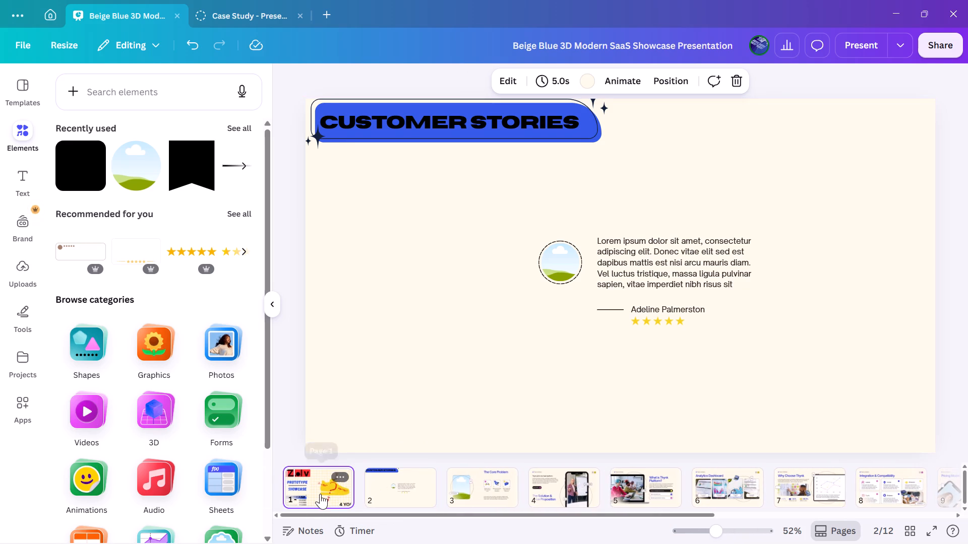
left_click(584, 318)
left_click(578, 373)
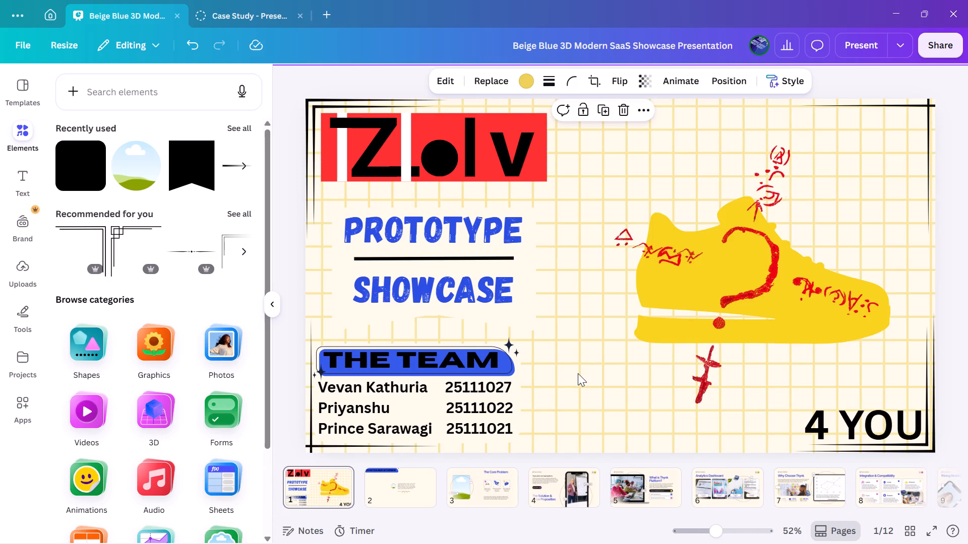
left_click(577, 364)
key("ctrl+c")
left_click(422, 483)
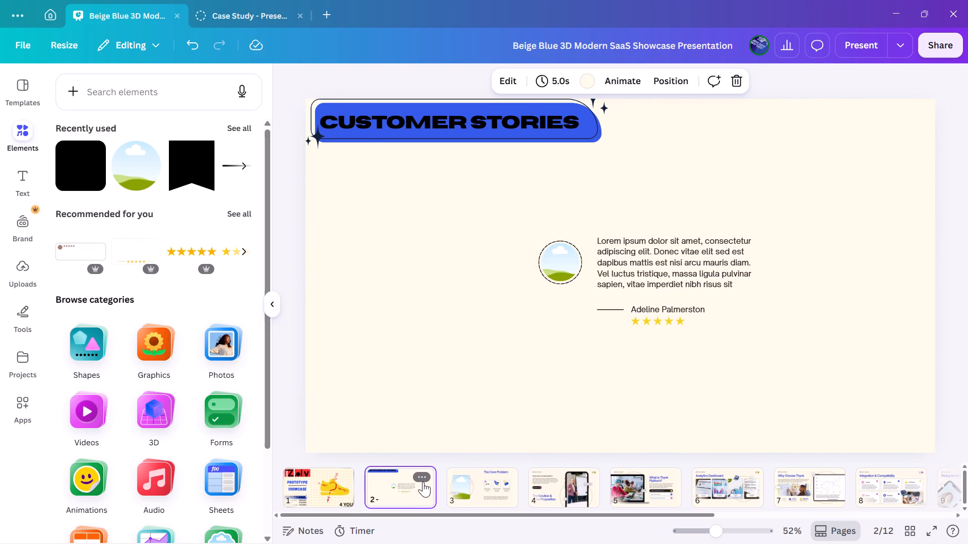
key("ctrl+v")
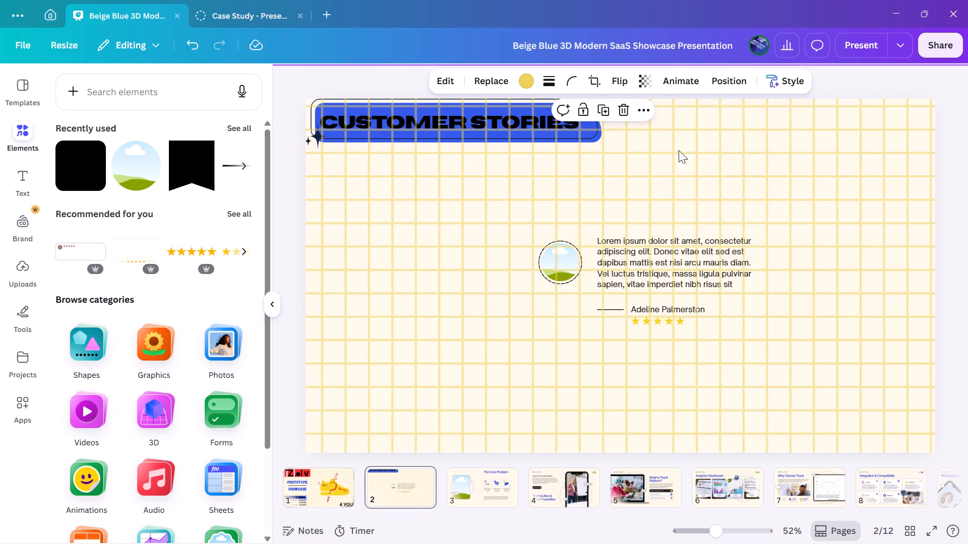
Reorder the layers so the yellow grid lies beneath the blue banner, directly above the page background.
left_click(720, 82)
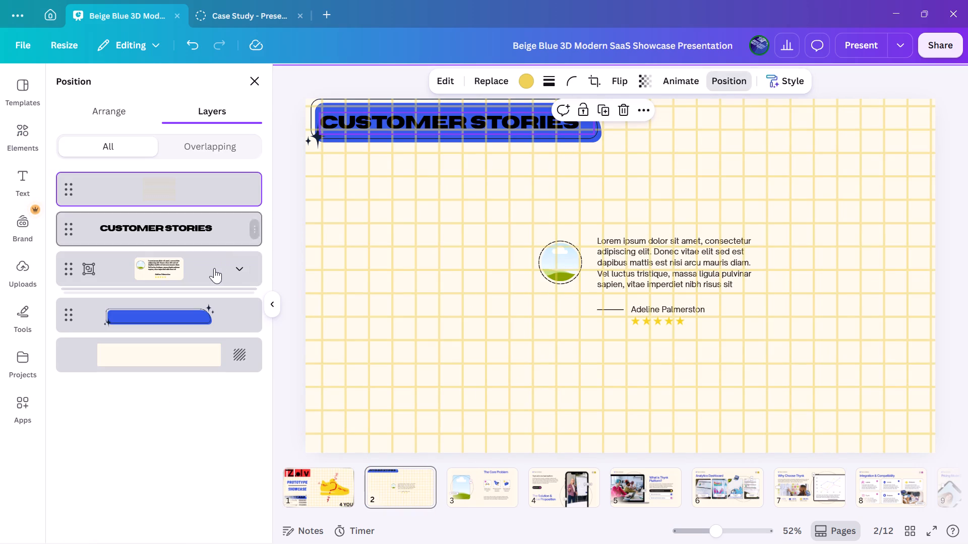
left_click_drag(169, 192, 169, 398)
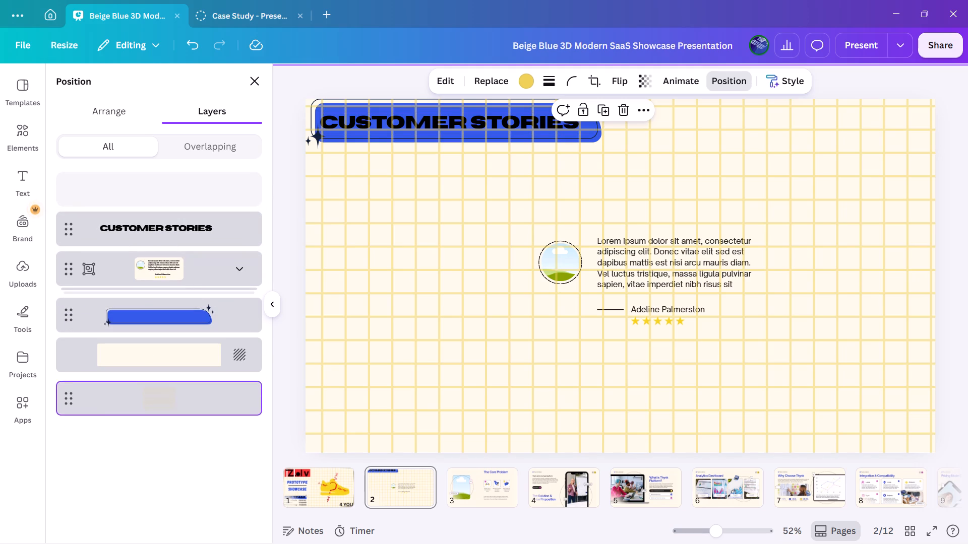
left_click_drag(169, 398, 171, 389)
left_click_drag(198, 179, 184, 278)
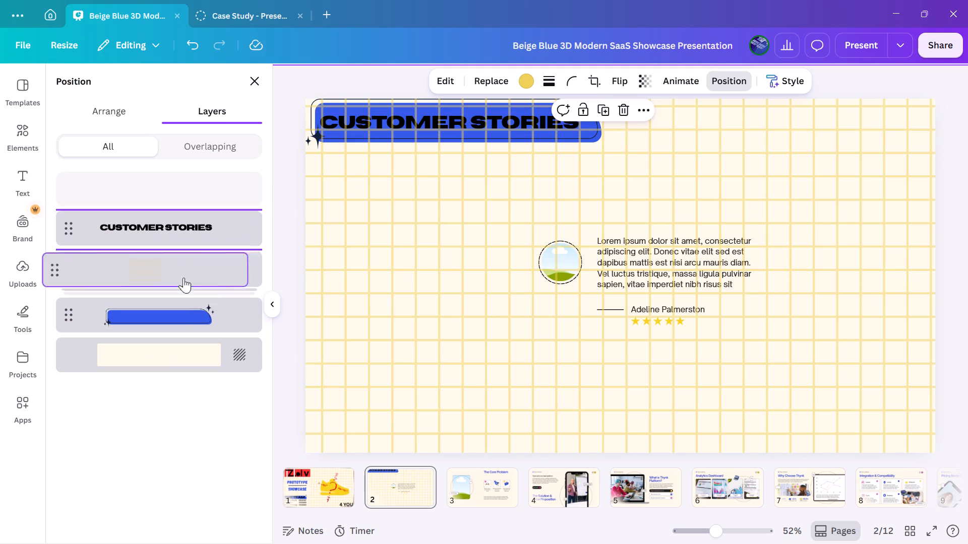
left_click_drag(184, 278, 201, 360)
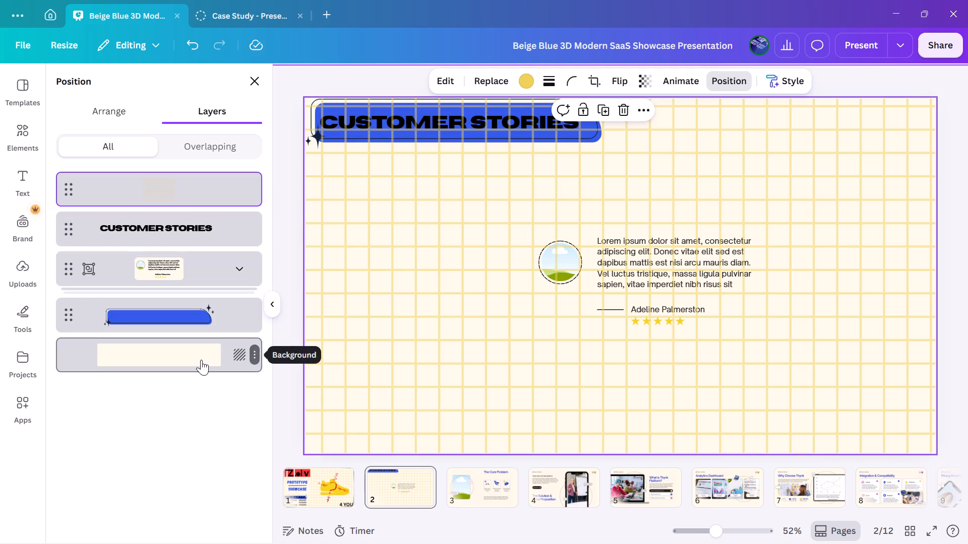
left_click_drag(192, 194, 185, 390)
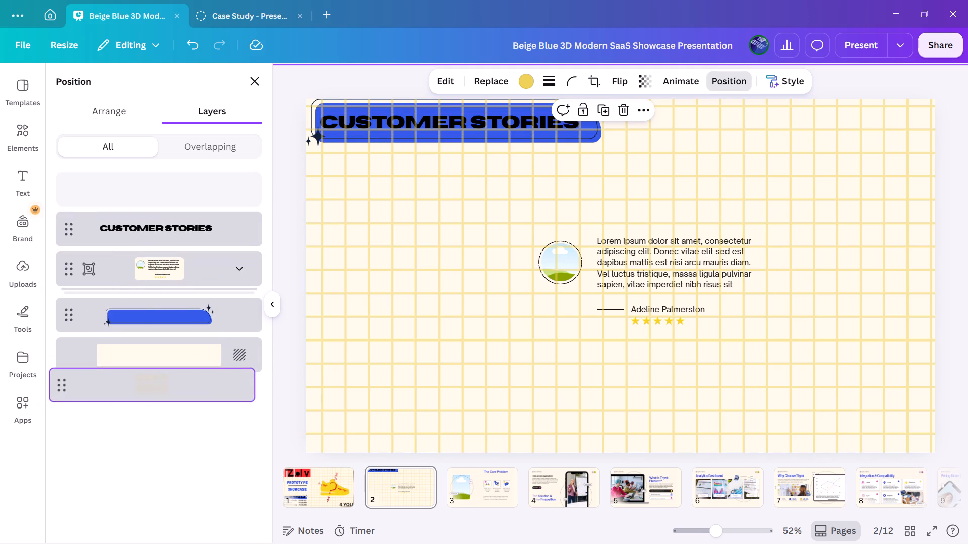
left_click_drag(185, 390, 188, 342)
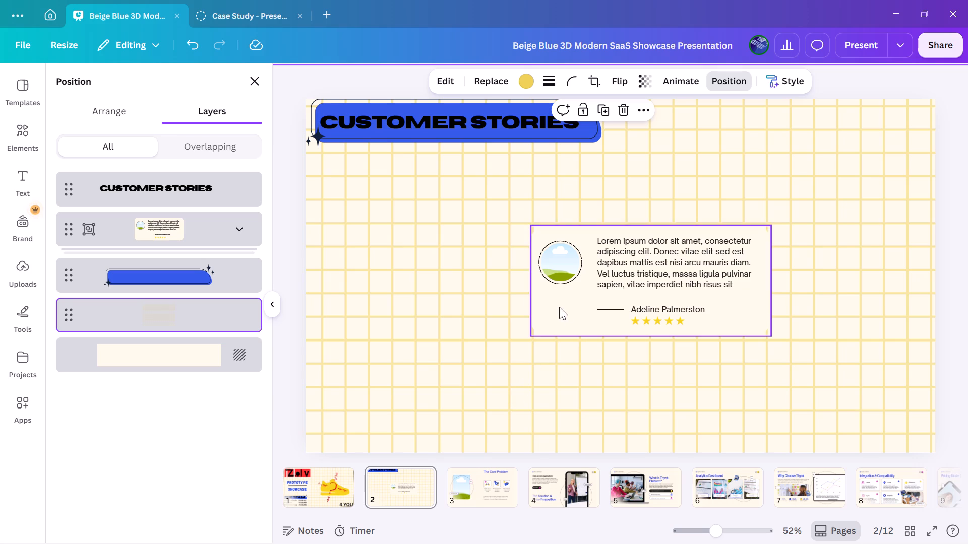
Move the grouped testimonial card to the page's upper left, just below the Customer Stories banner and slightly in from the edge.
left_click_drag(561, 304, 351, 247)
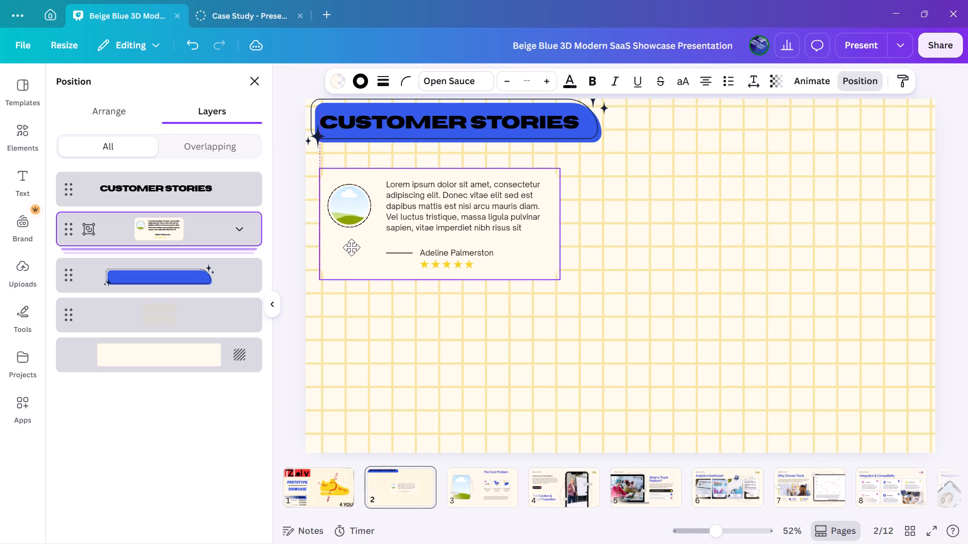
left_click_drag(351, 247, 353, 252)
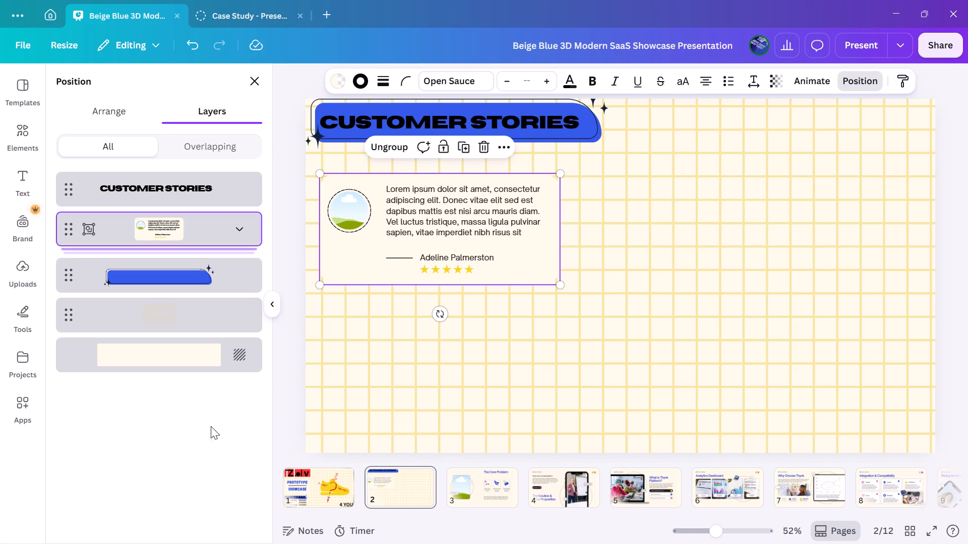
left_click(182, 446)
left_click(208, 412)
left_click(210, 437)
left_click(234, 449)
left_click(775, 398)
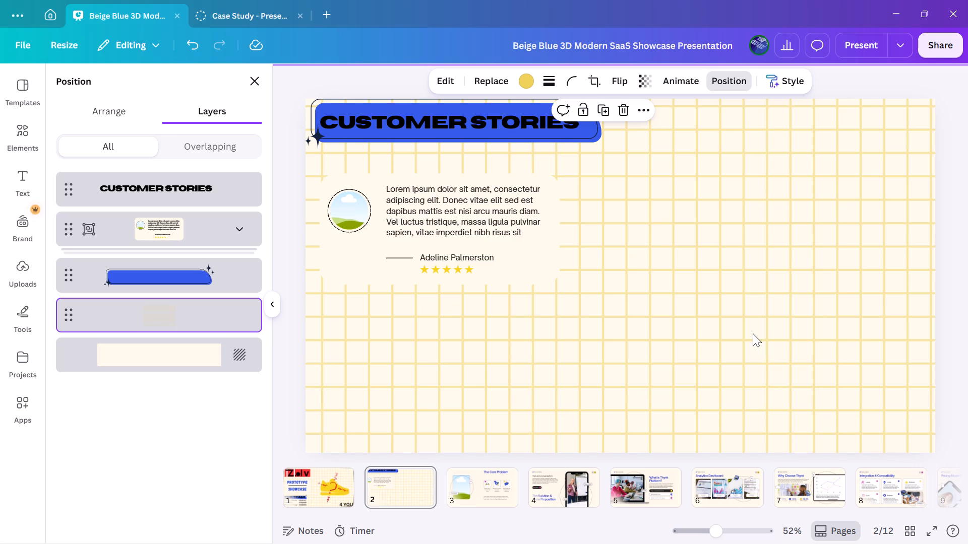
left_click_drag(539, 255, 553, 245)
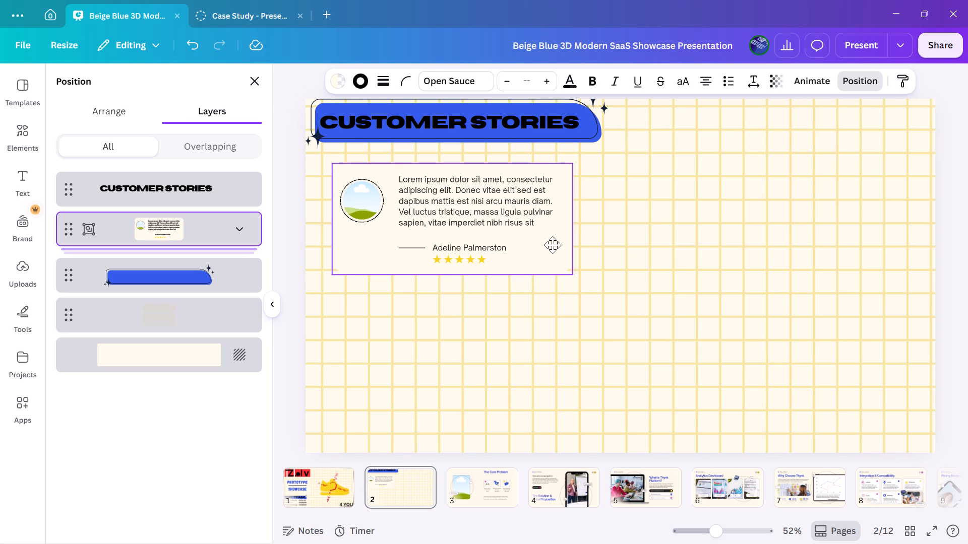
left_click_drag(553, 245, 550, 248)
left_click(215, 424)
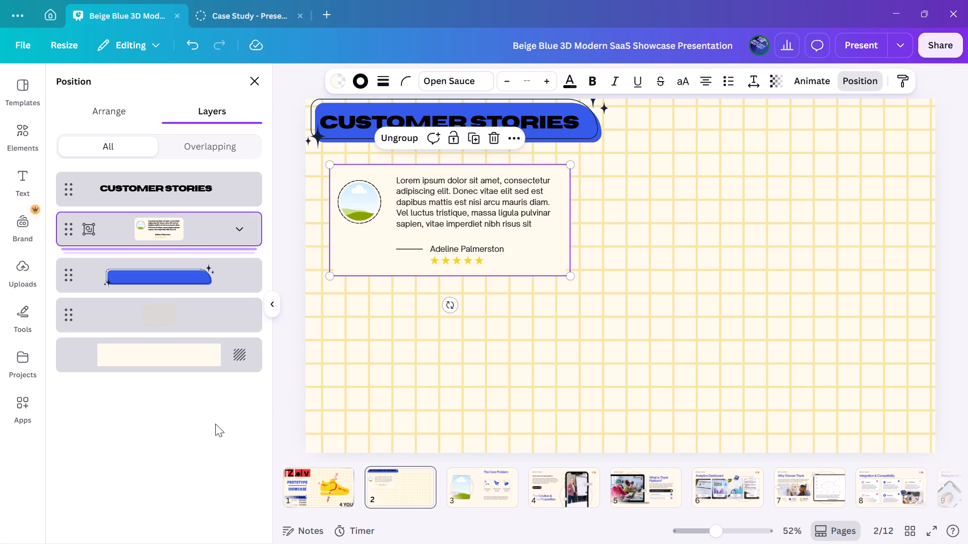
Move the grouped testimonial card to the middle of the page's upper half and scale it down slightly.
left_click(218, 427)
left_click(670, 278)
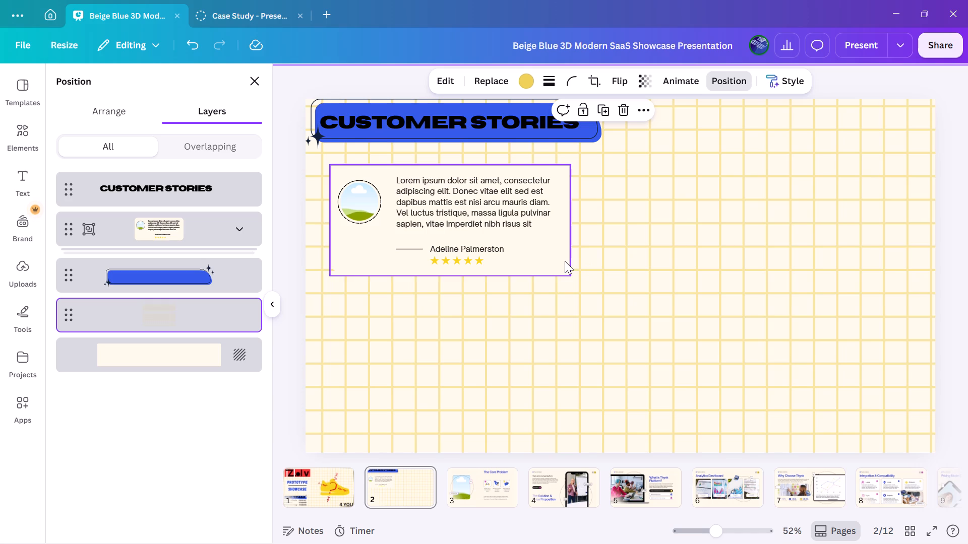
left_click_drag(554, 252, 715, 255)
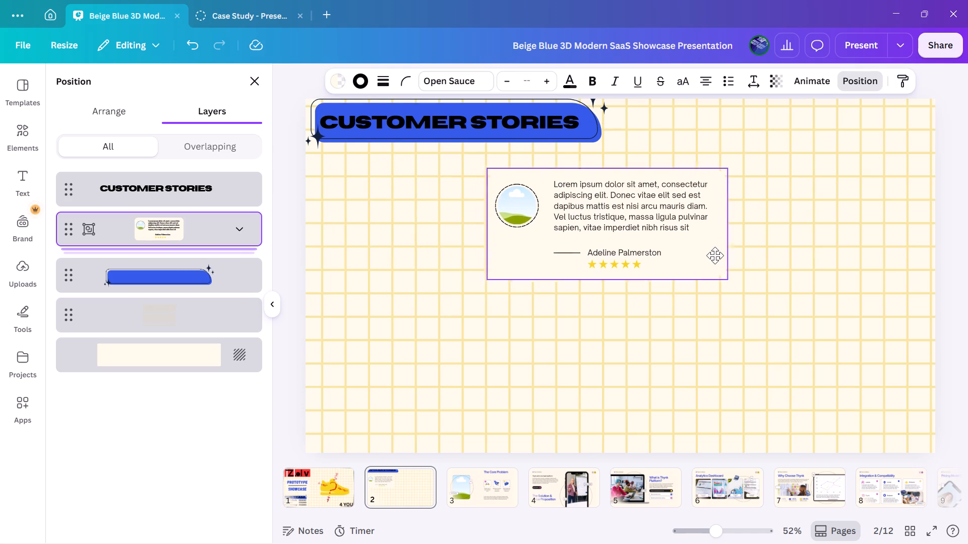
left_click_drag(715, 255, 698, 254)
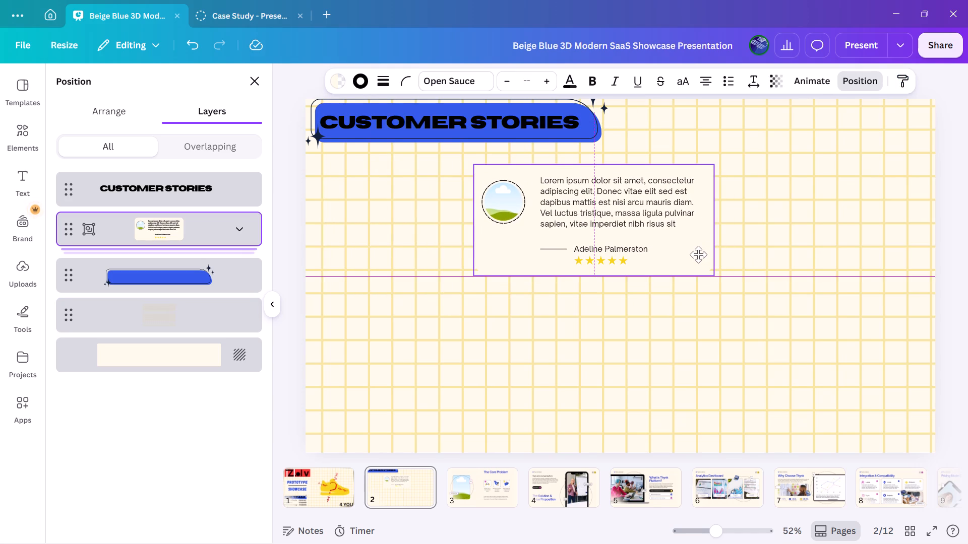
left_click_drag(698, 254, 689, 268)
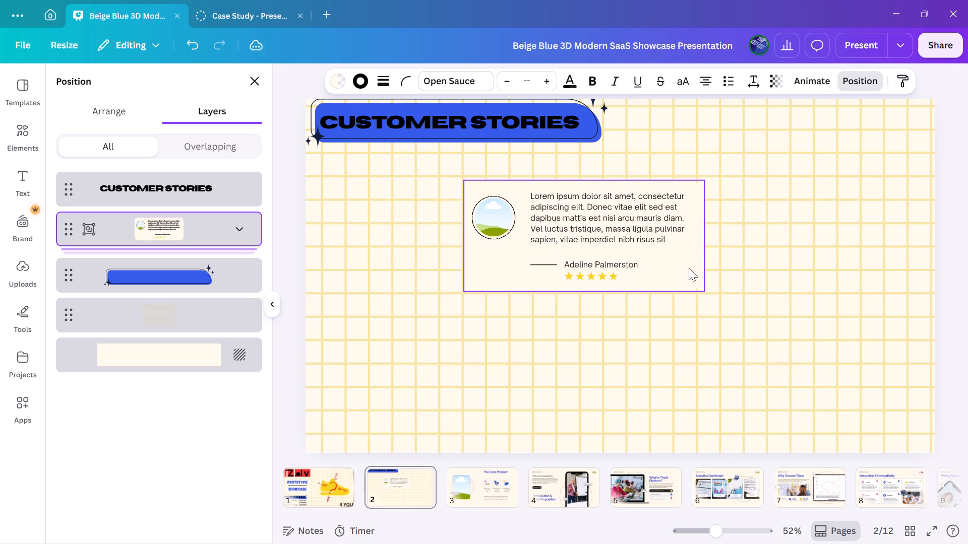
left_click(680, 360)
left_click(669, 266)
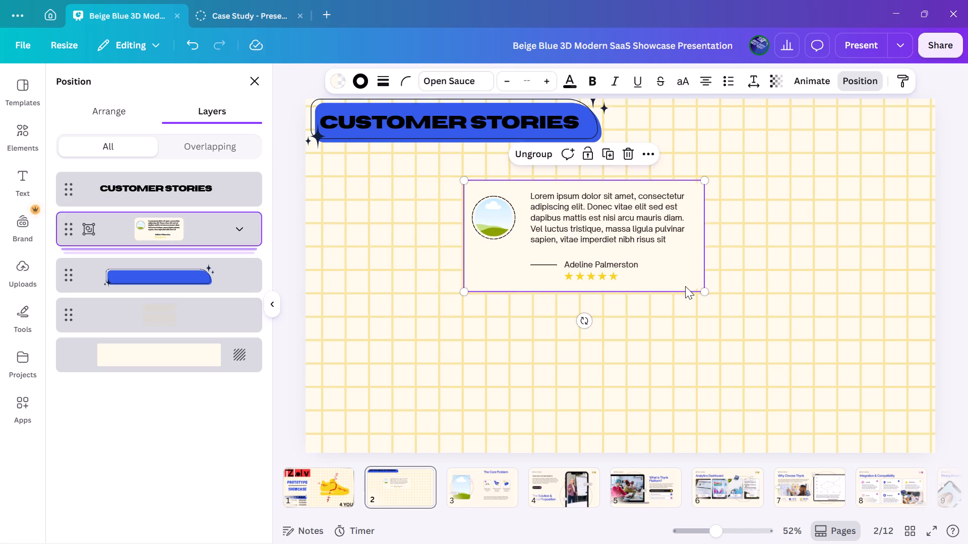
left_click(703, 295)
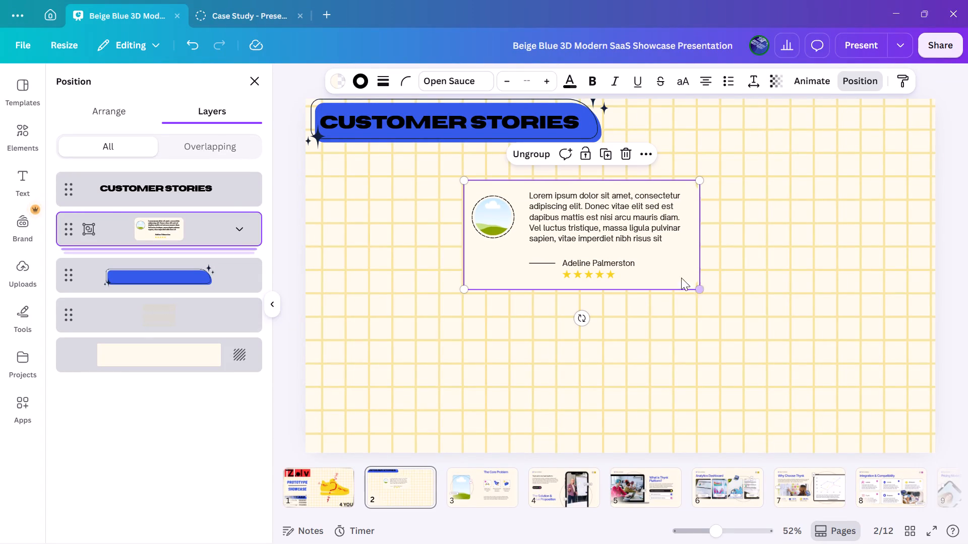
left_click(660, 335)
Duplicate the testimonial card and place the copy level with the original, near the page's right edge.
left_click(659, 270)
key("ctrl+d")
left_click_drag(659, 270, 914, 265)
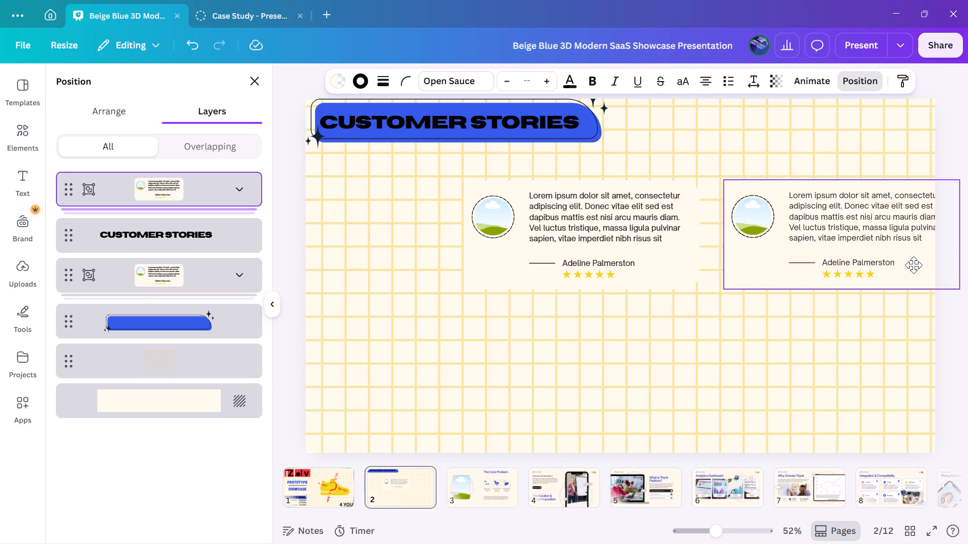
left_click_drag(914, 265, 891, 266)
Space the two testimonial cards apart in one level row, with equal margins to the page's left and right edges.
left_click_drag(675, 264, 591, 266)
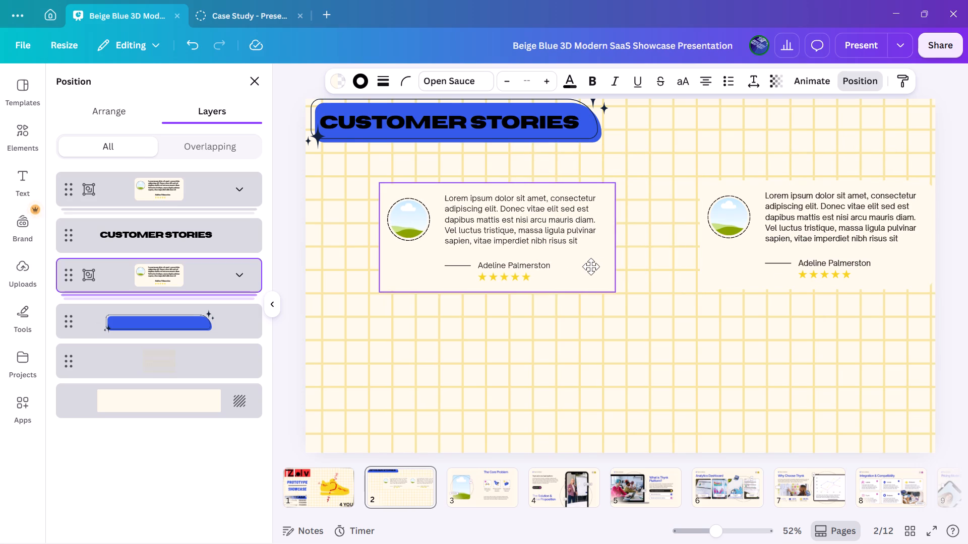
left_click_drag(591, 266, 587, 264)
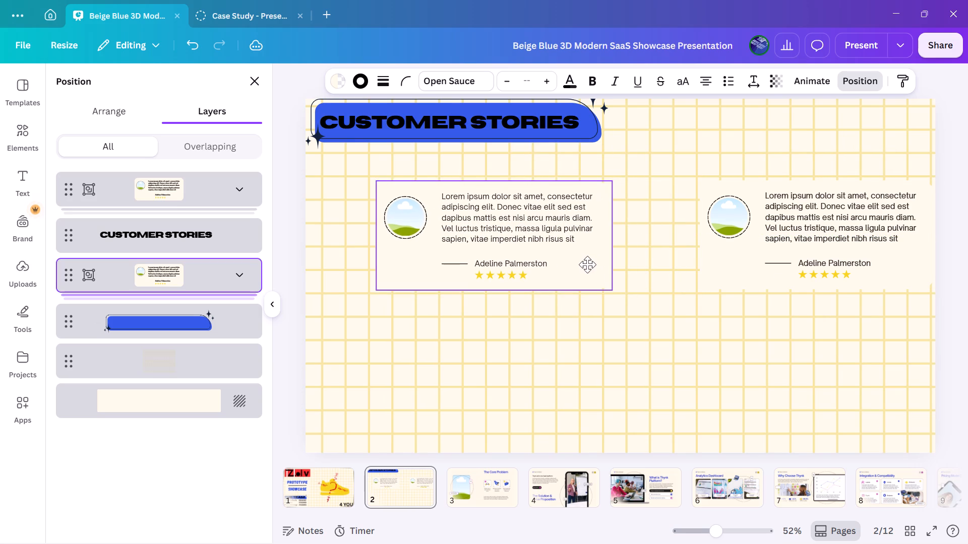
left_click_drag(587, 264, 564, 266)
left_click_drag(806, 256, 760, 257)
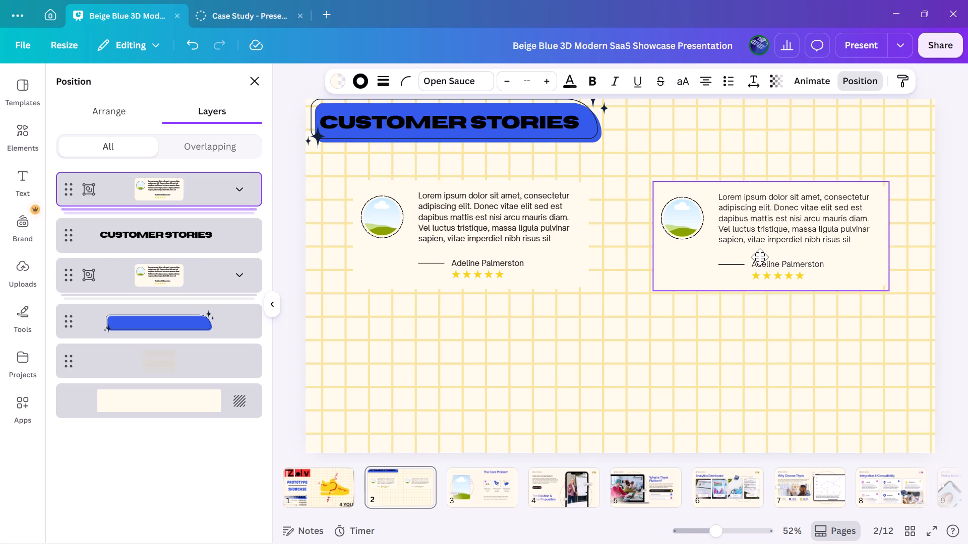
left_click_drag(760, 257, 751, 254)
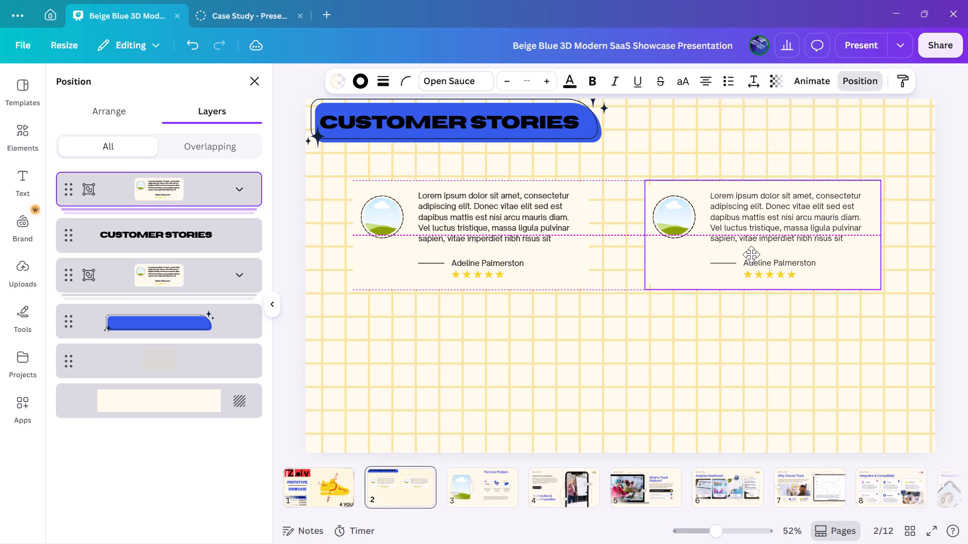
left_click_drag(751, 254, 737, 255)
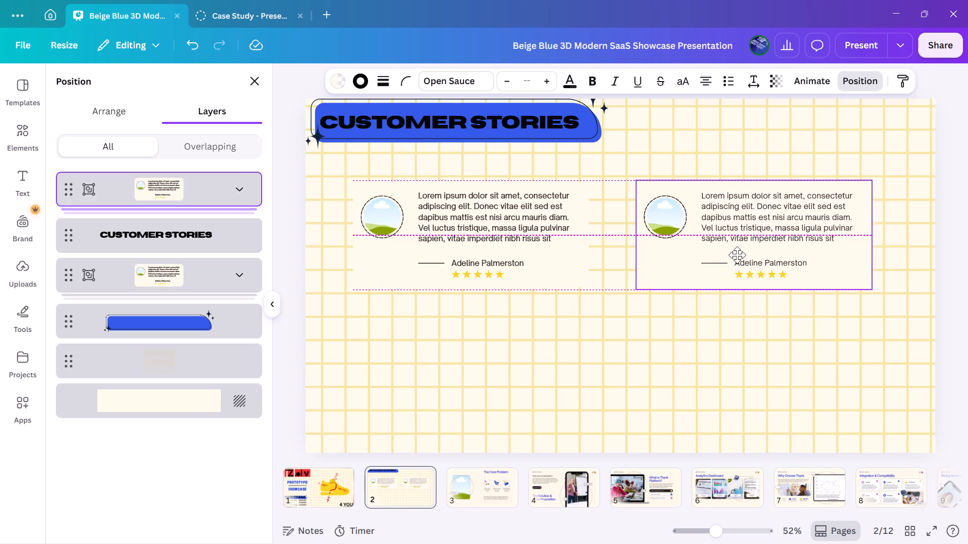
left_click_drag(737, 255, 760, 256)
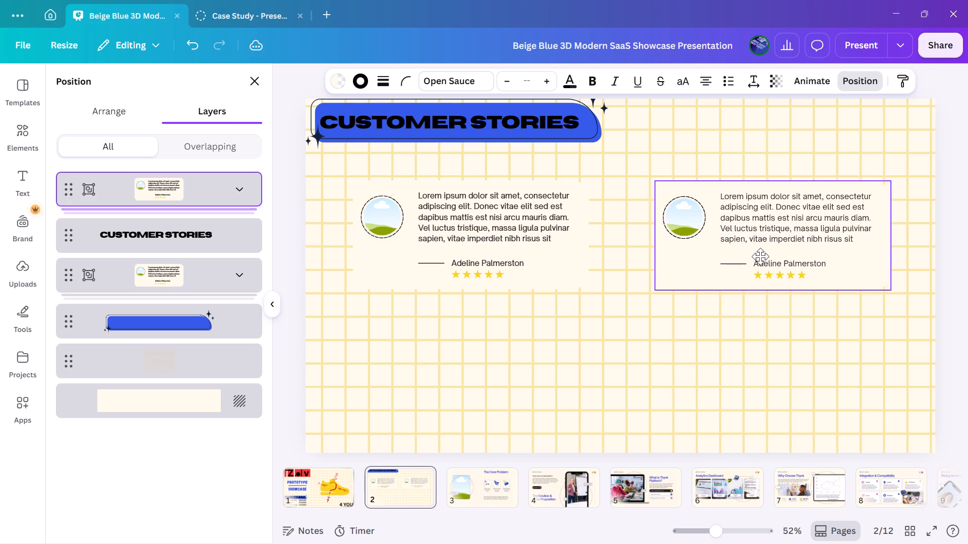
left_click_drag(760, 256, 773, 256)
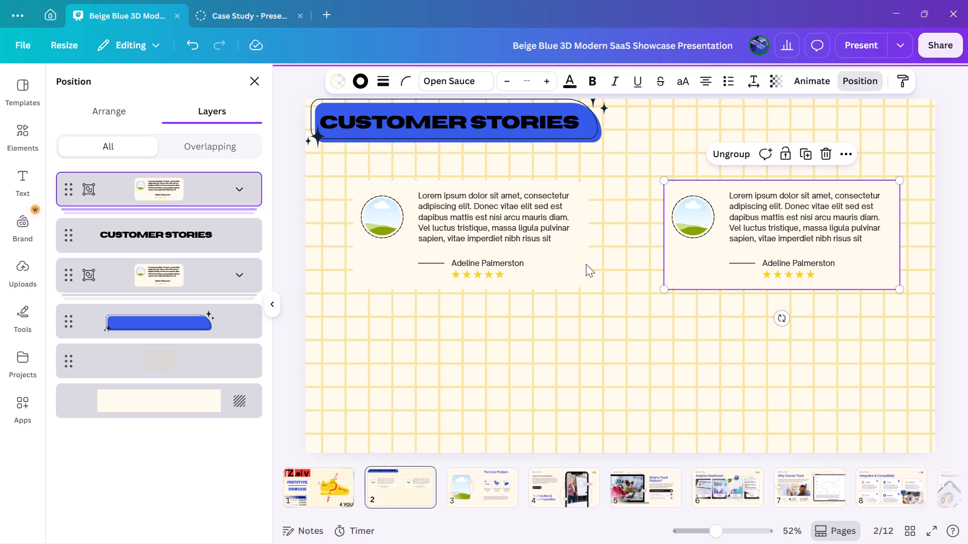
left_click_drag(573, 264, 556, 266)
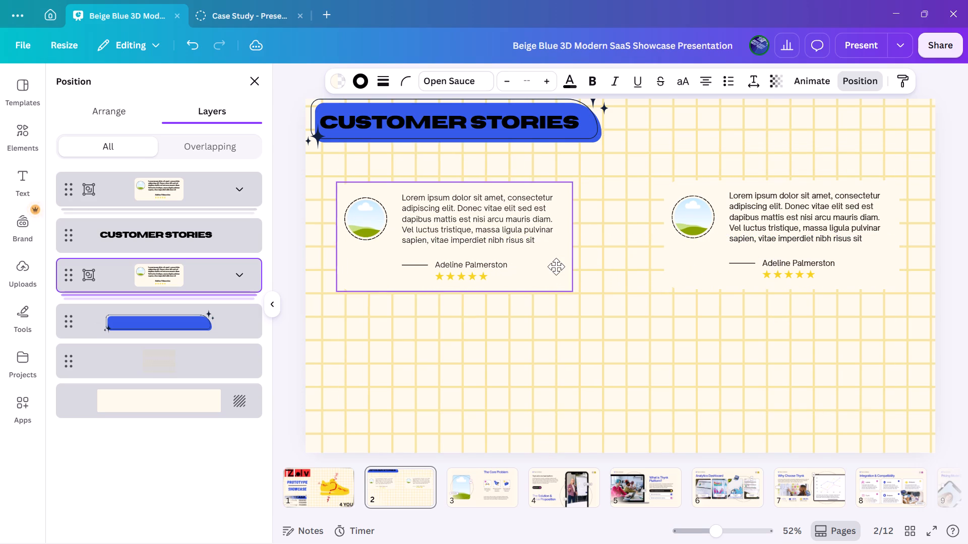
left_click_drag(556, 266, 566, 264)
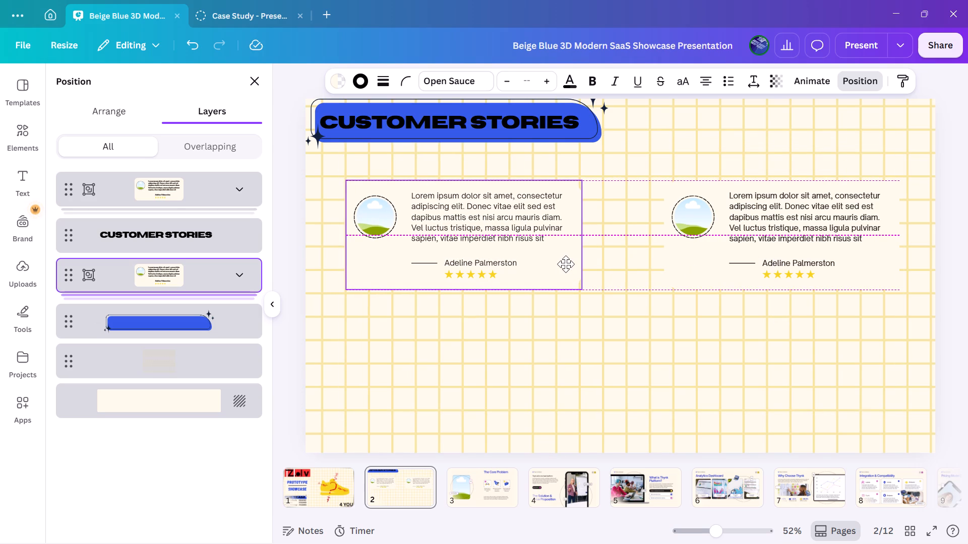
left_click_drag(566, 264, 563, 264)
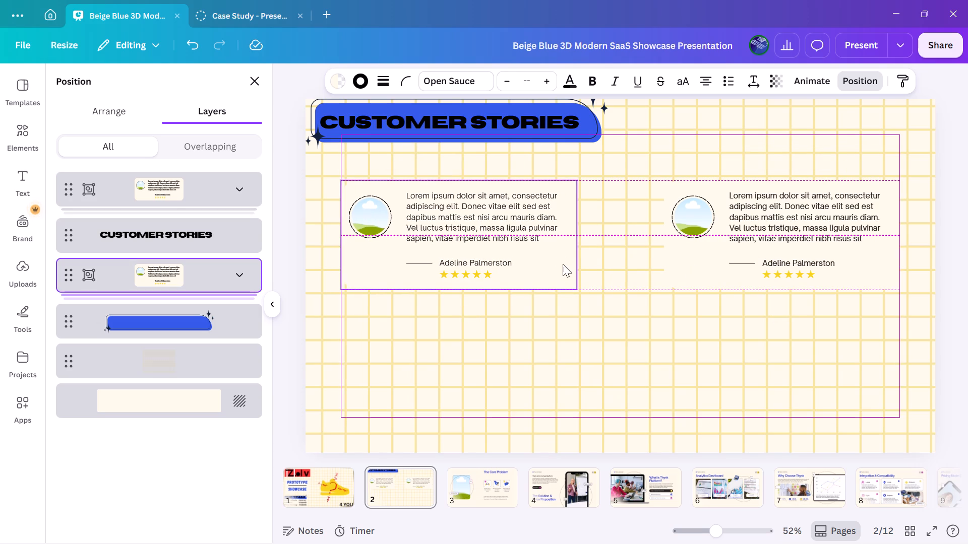
left_click(959, 246)
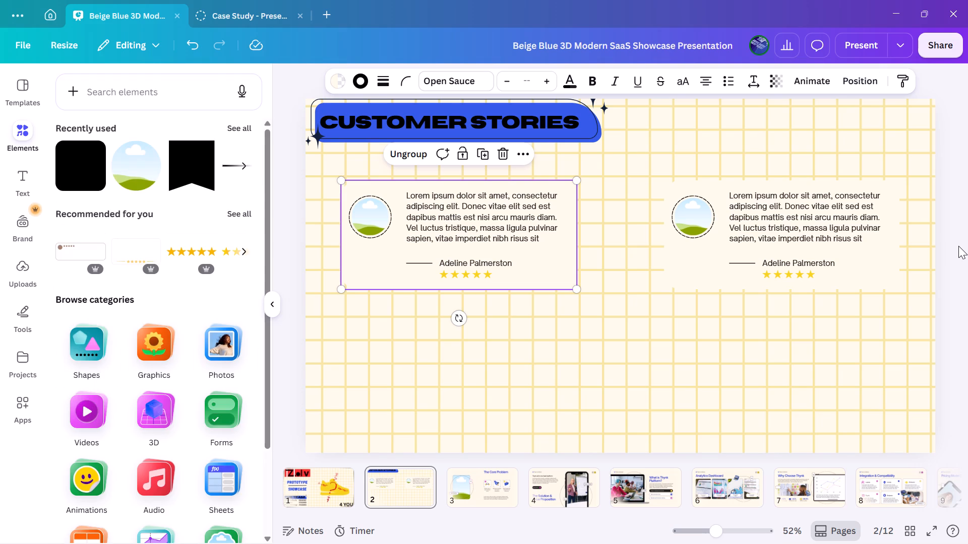
left_click(958, 246)
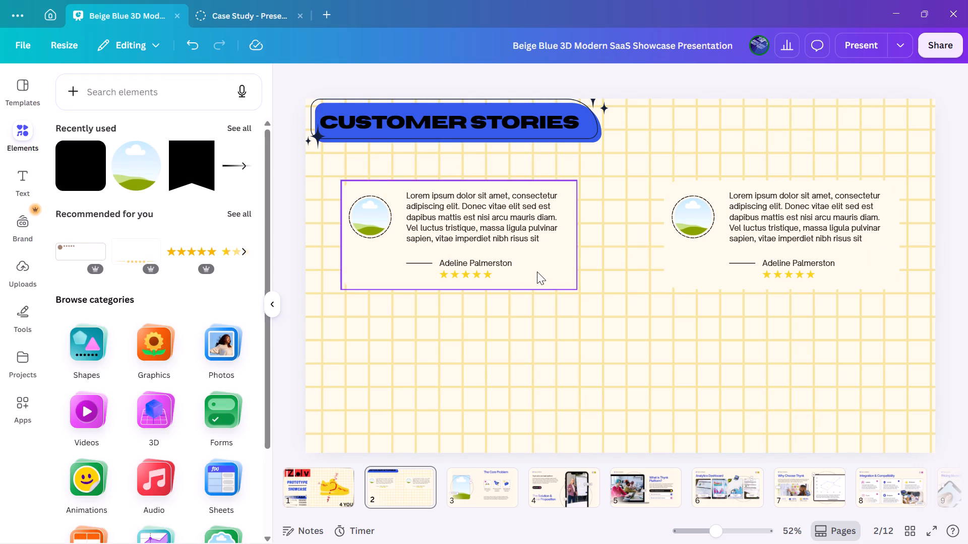
Duplicate both testimonial cards together and align the copies directly beneath the originals as a second row.
left_click(539, 269)
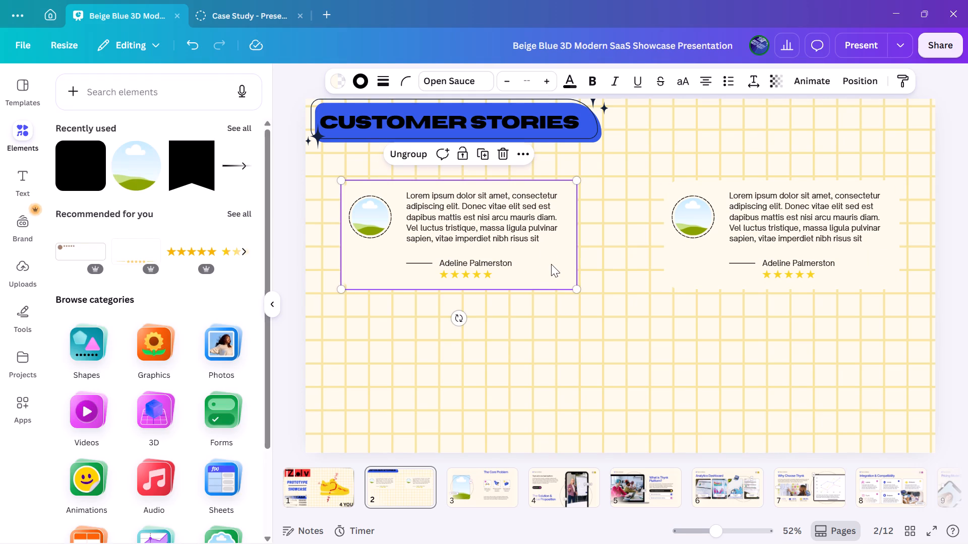
left_click(717, 257, "shift")
key("ctrl+d")
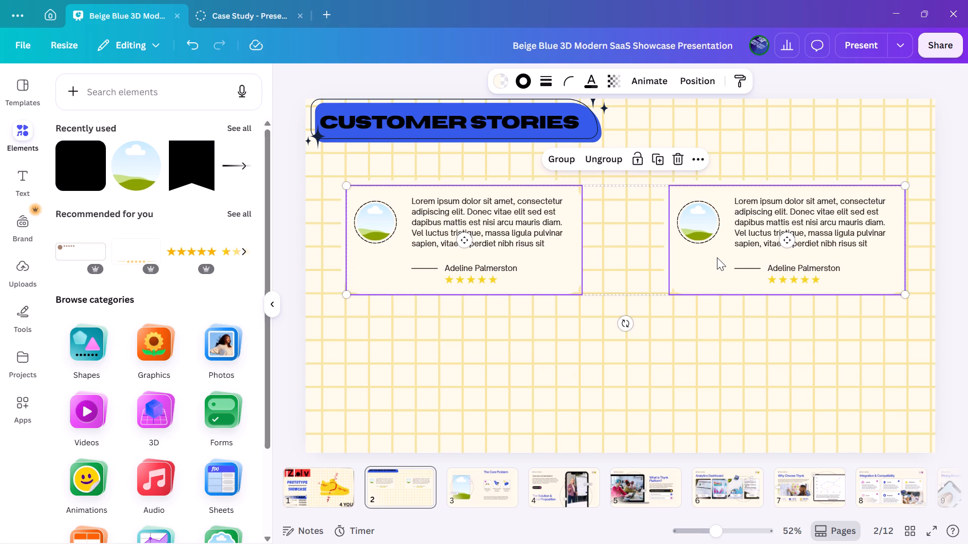
left_click_drag(631, 261, 621, 401)
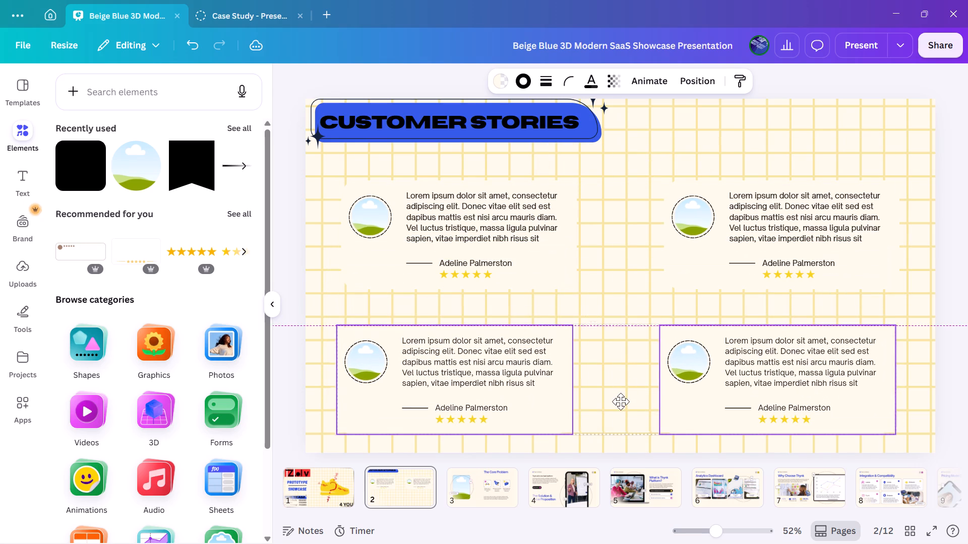
left_click_drag(621, 401, 619, 401)
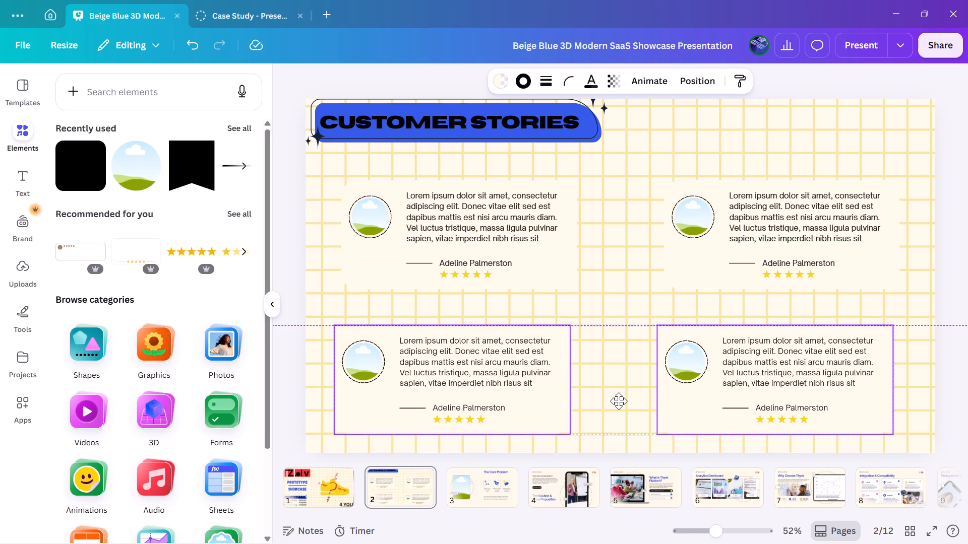
left_click_drag(619, 401, 624, 403)
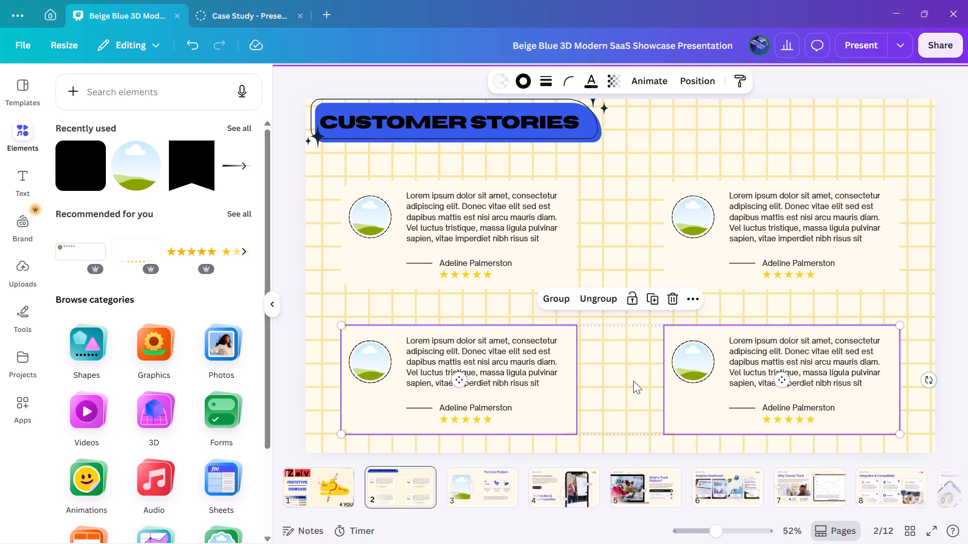
left_click(963, 298)
Move all four testimonial cards up together so the bottom row sits within the page margin, keeping them horizontally centred.
left_click(712, 390)
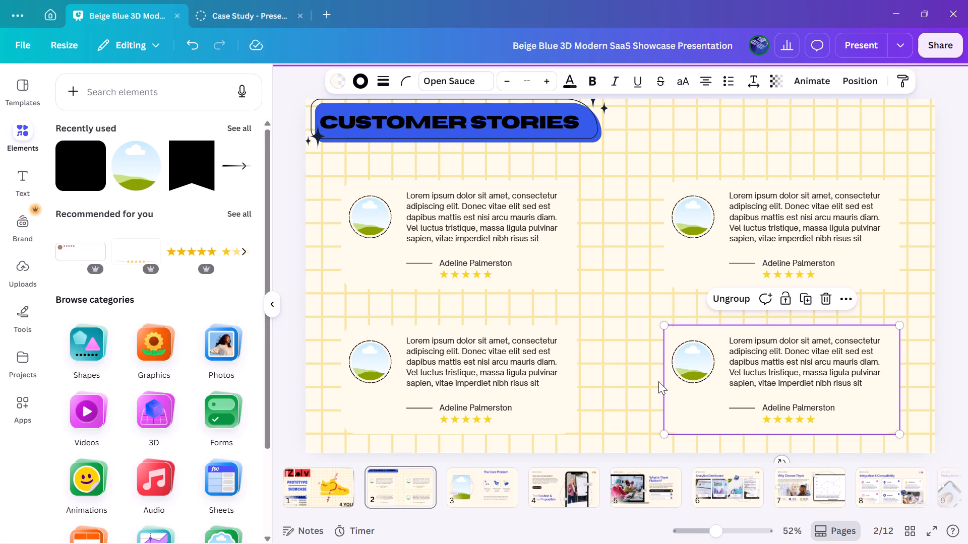
left_click(546, 390, "shift")
left_click(555, 247, "shift")
left_click(705, 252, "shift")
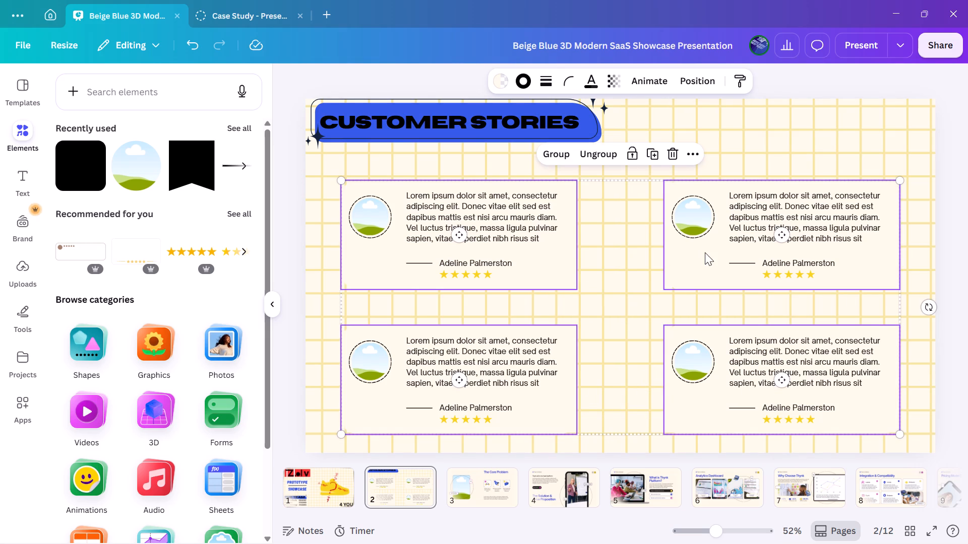
left_click_drag(641, 314, 641, 301)
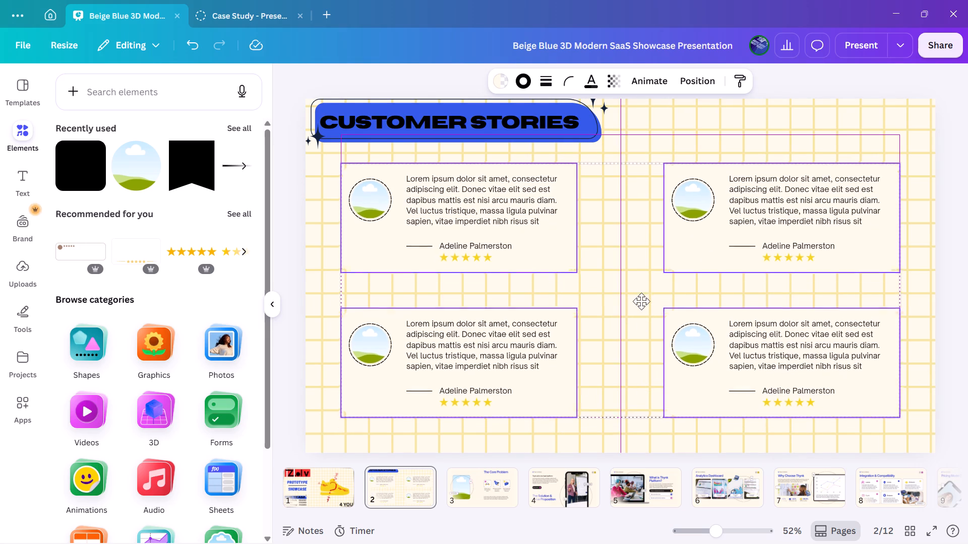
left_click_drag(641, 301, 641, 296)
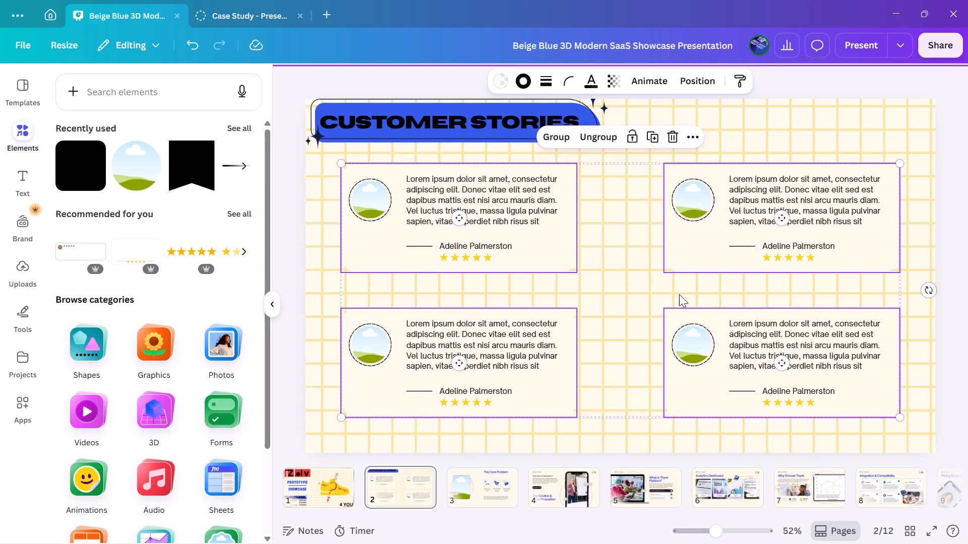
left_click(957, 234)
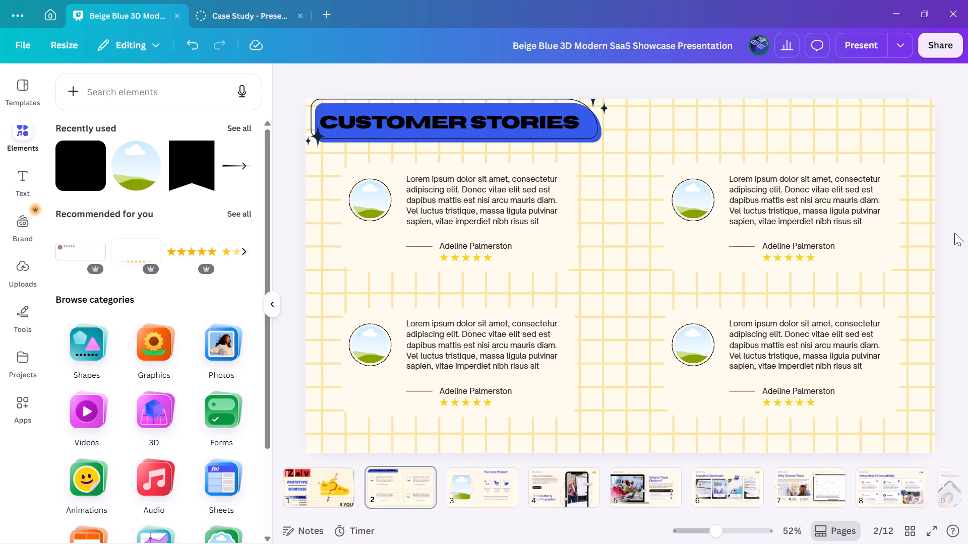
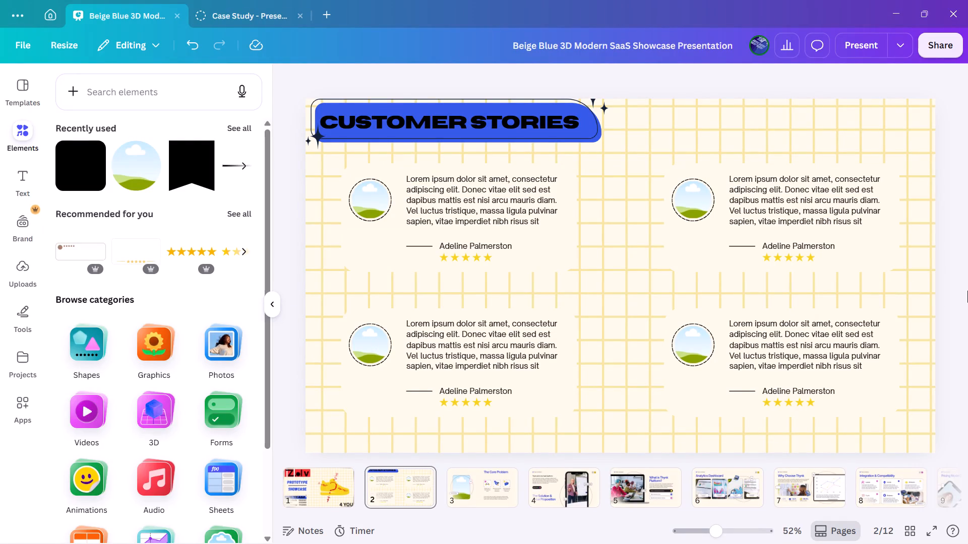
Search the elements library for shoes.
left_click(21, 140)
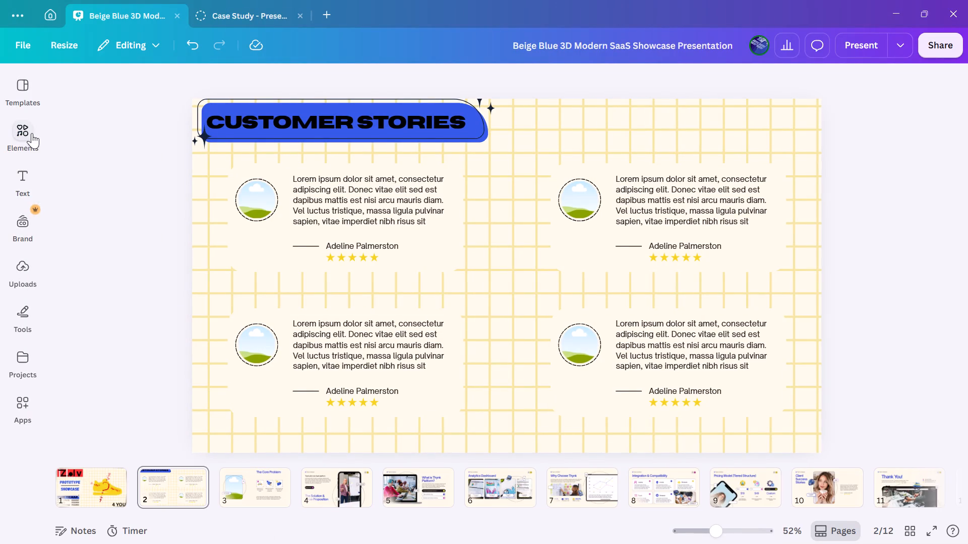
left_click(22, 138)
left_click(112, 101)
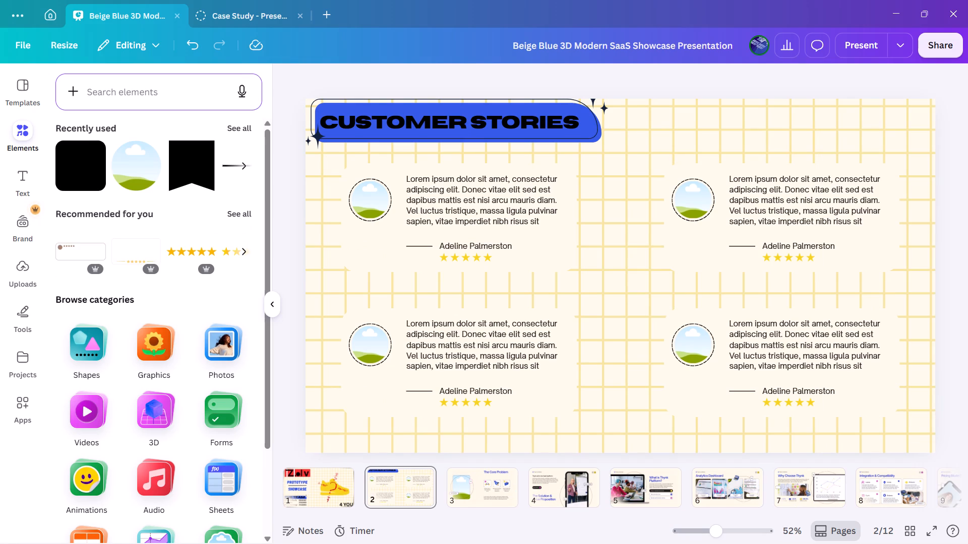
left_click(113, 95)
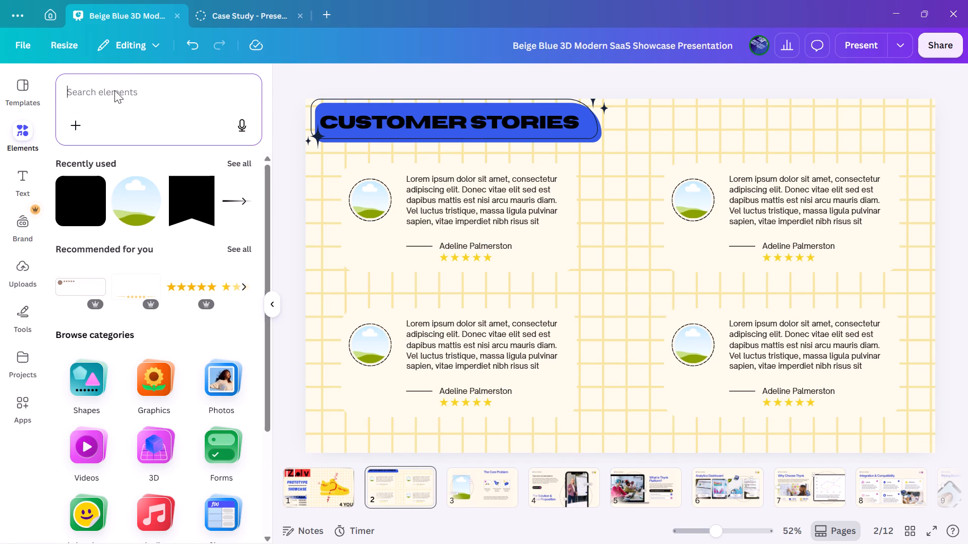
type("sho")
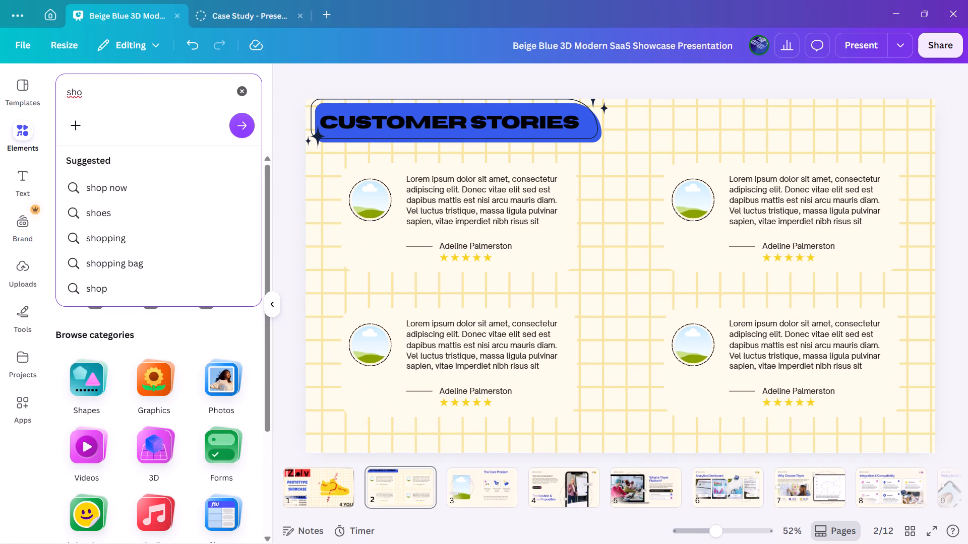
left_click(119, 219)
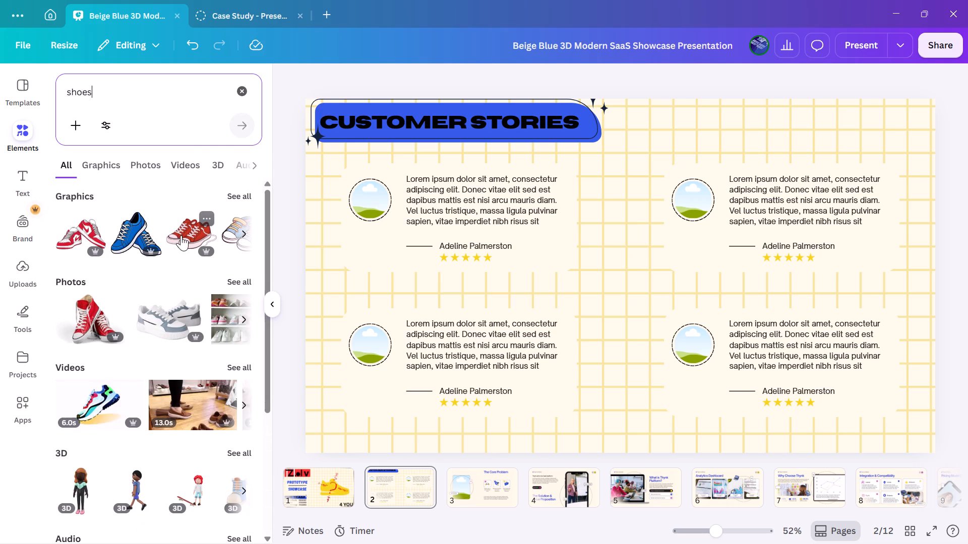
Browse the shoe results and add the black-and-white graphic of sneakers hanging by their laces to the page.
scroll(166, 302, "down", 2)
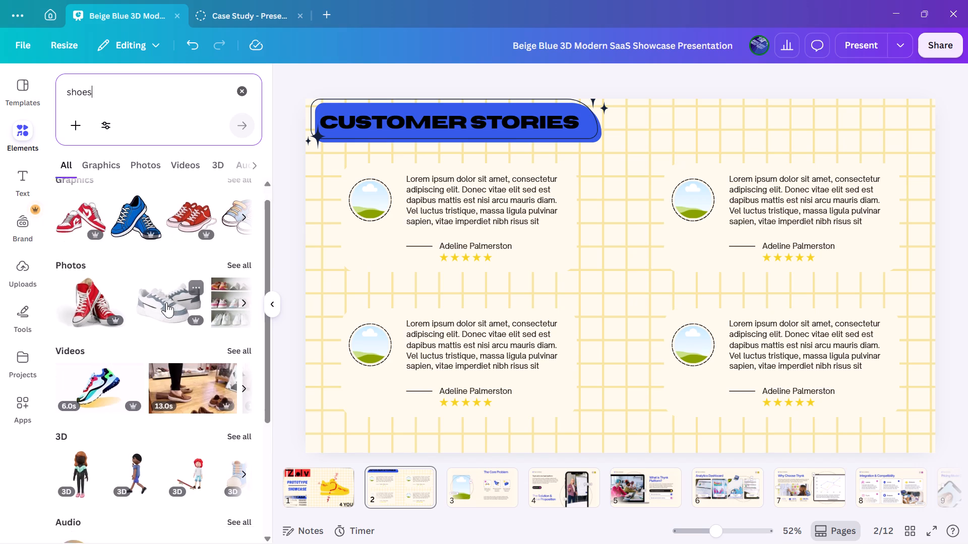
scroll(166, 302, "down", 4)
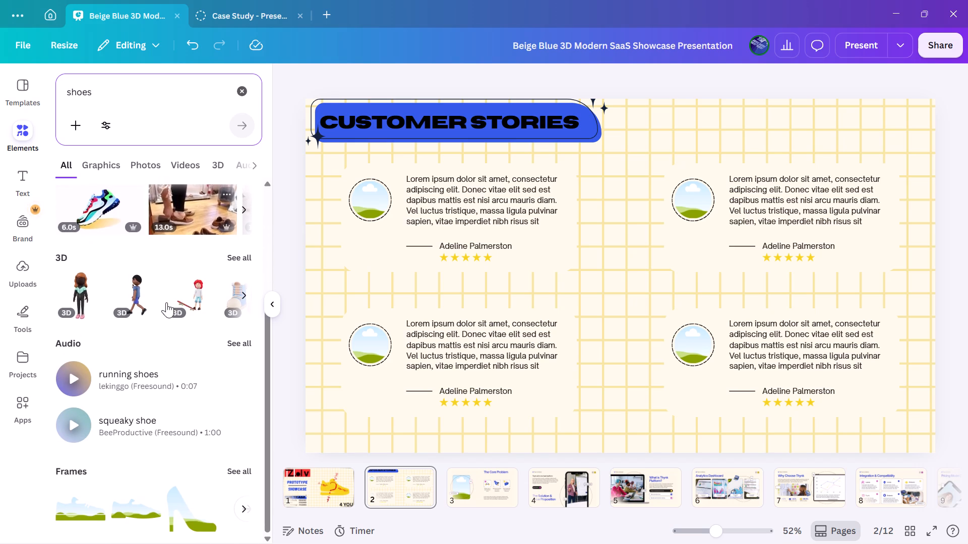
scroll(166, 302, "down", 1)
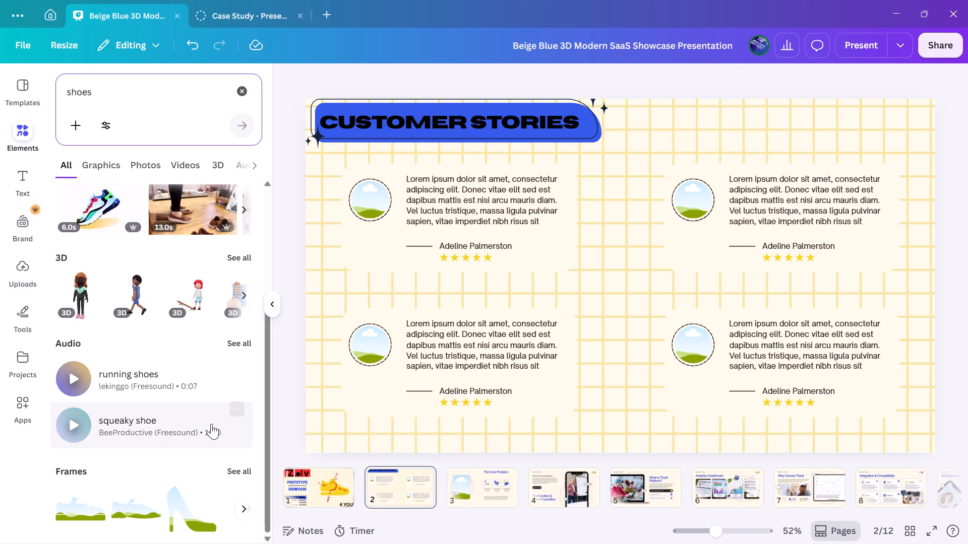
left_click(60, 380)
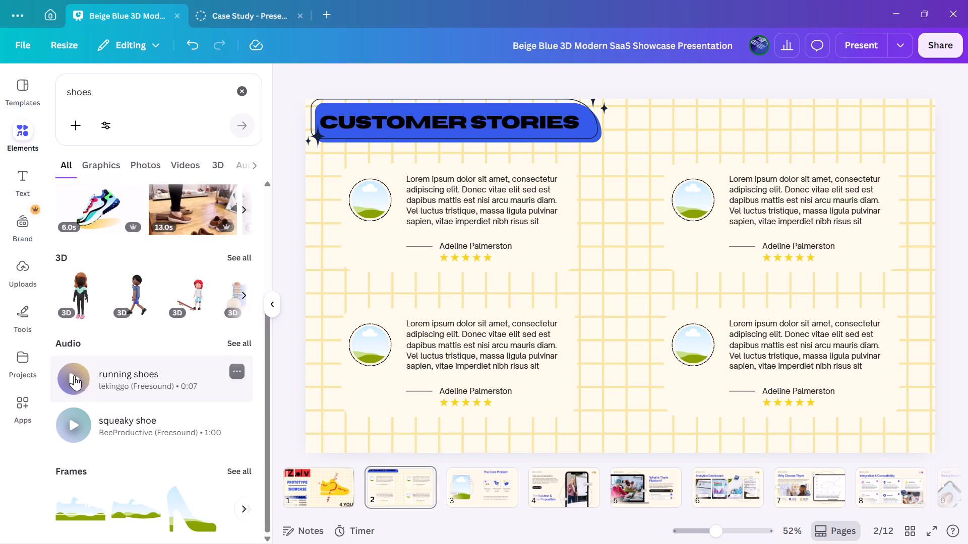
scroll(107, 279, "up", 2)
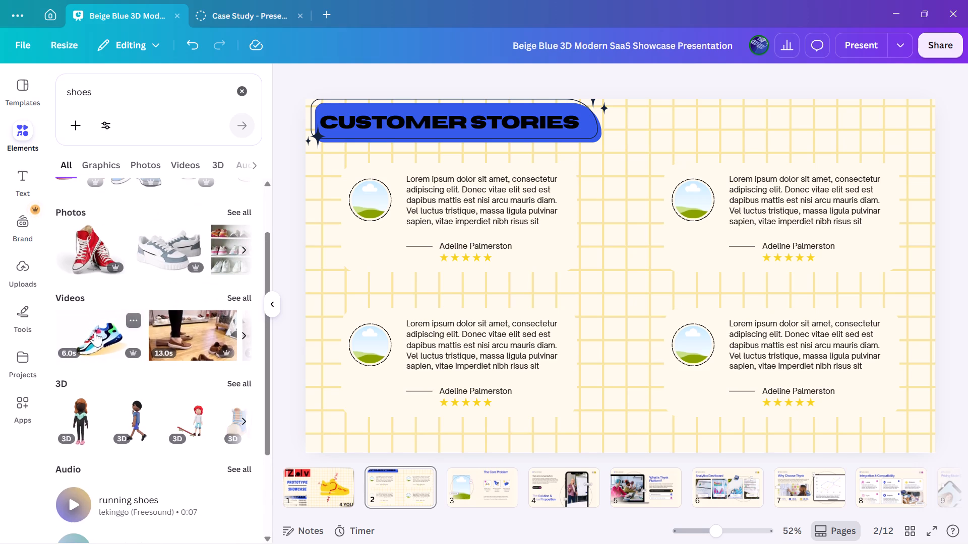
left_click(249, 331)
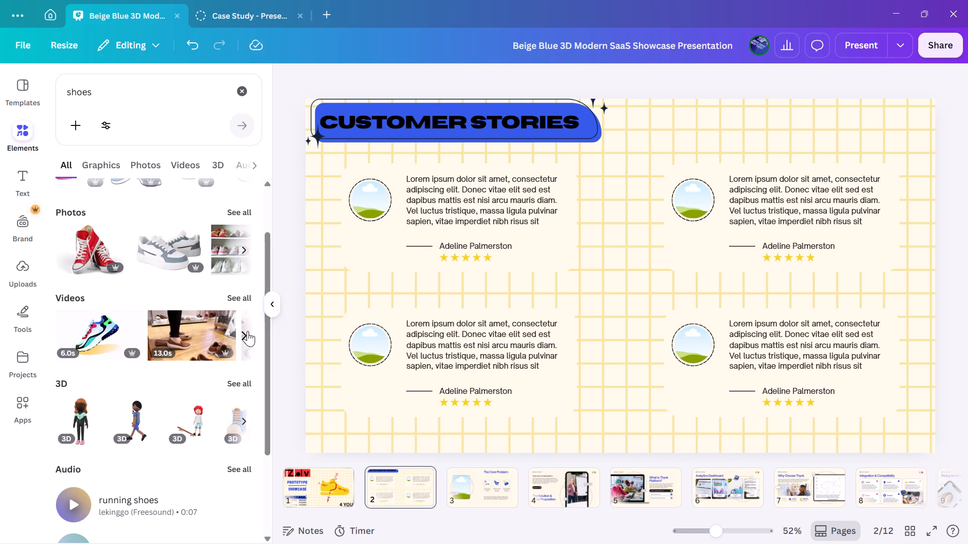
left_click(246, 330)
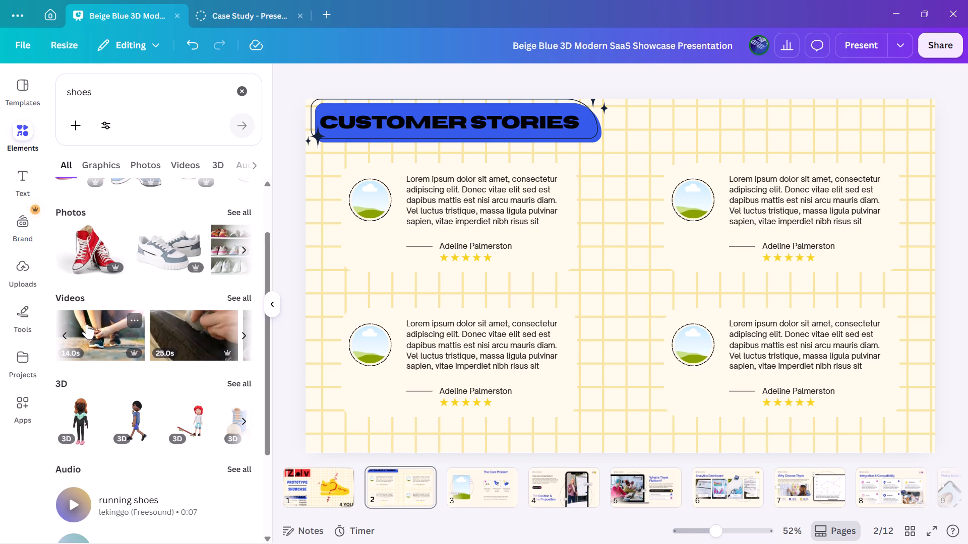
scroll(87, 324, "up", 2)
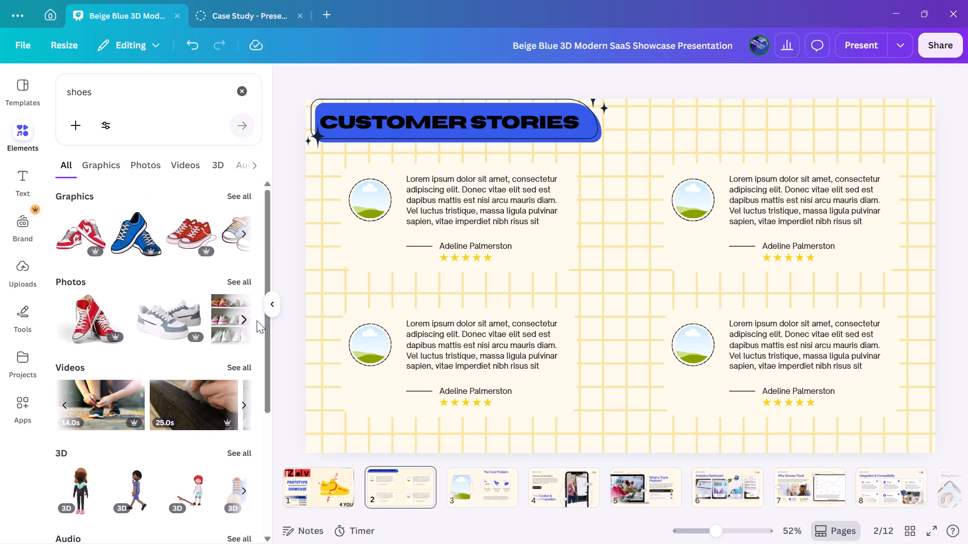
left_click(247, 236)
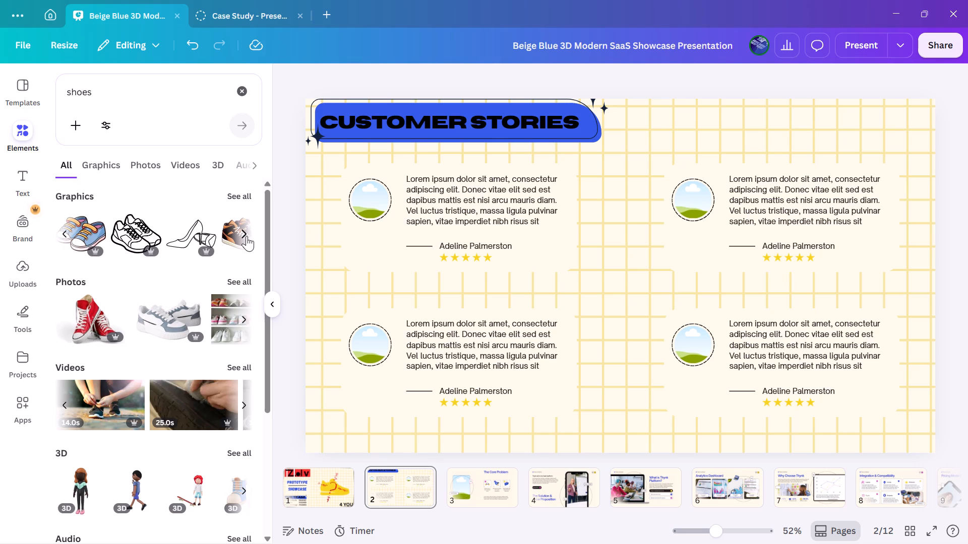
left_click(247, 236)
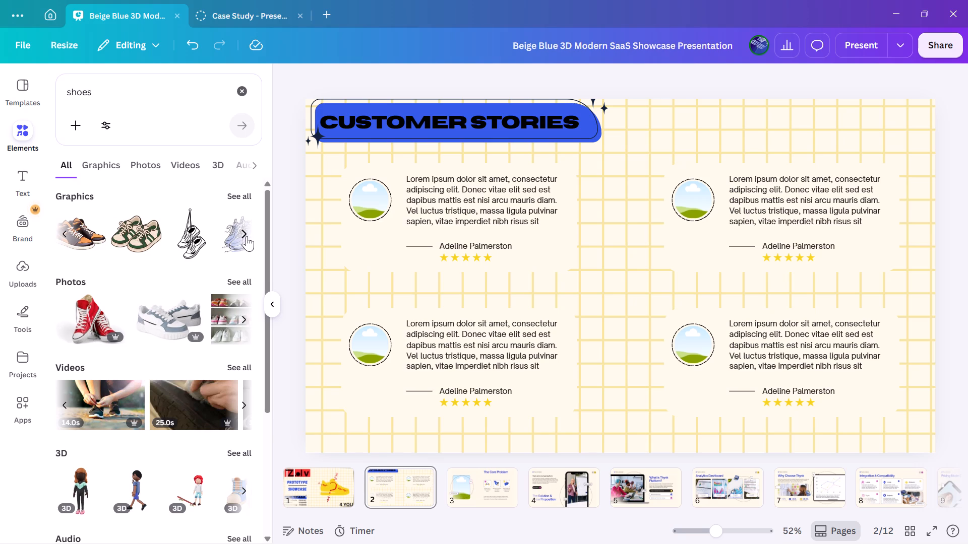
left_click(202, 245)
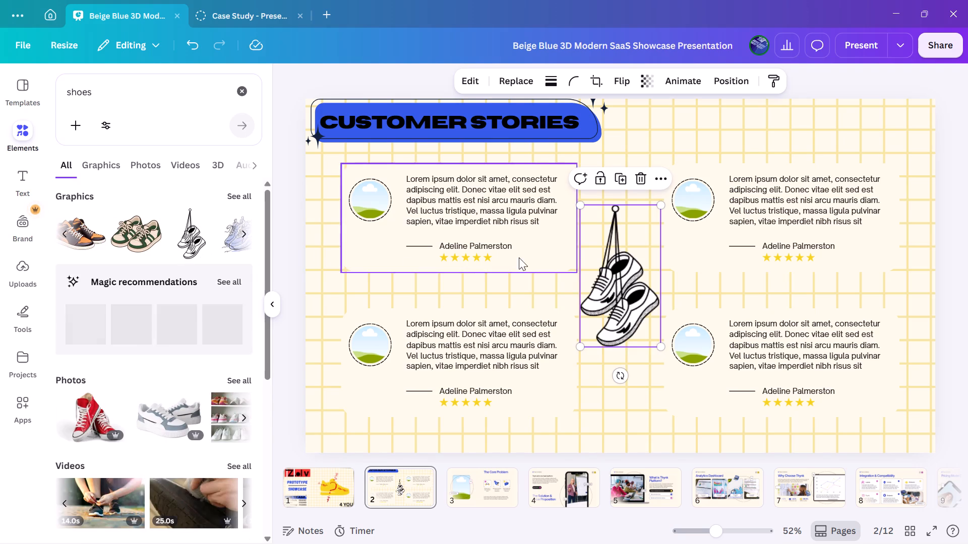
Place the hanging sneakers in the page's upper-right corner, flush with the right edge, with the laces running off the top edge.
left_click_drag(625, 295, 852, 154)
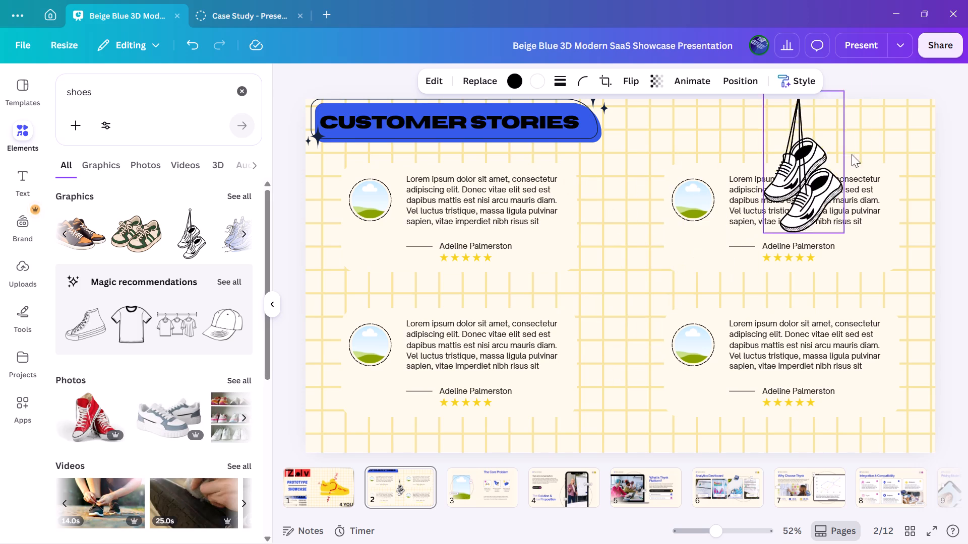
left_click_drag(852, 154, 634, 183)
left_click_drag(625, 182, 612, 232)
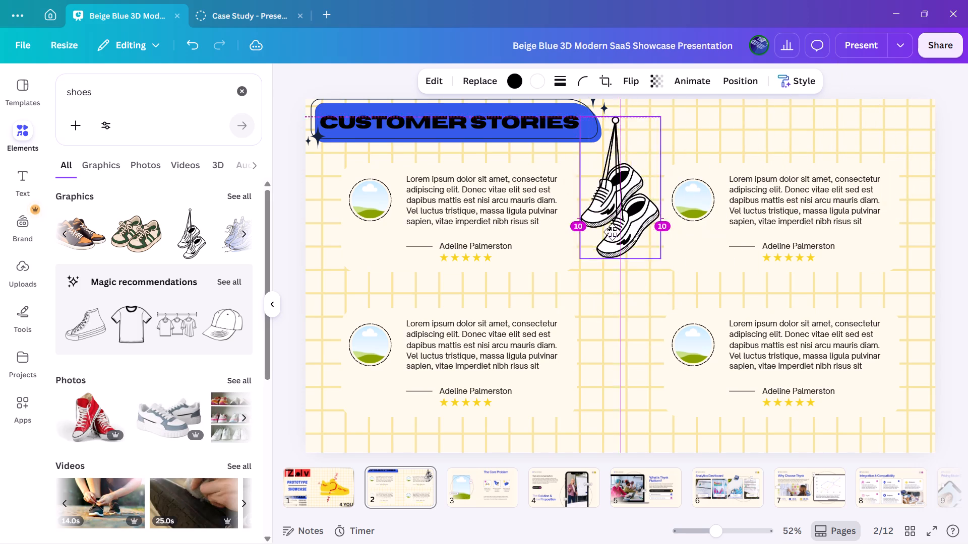
left_click_drag(612, 232, 935, 234)
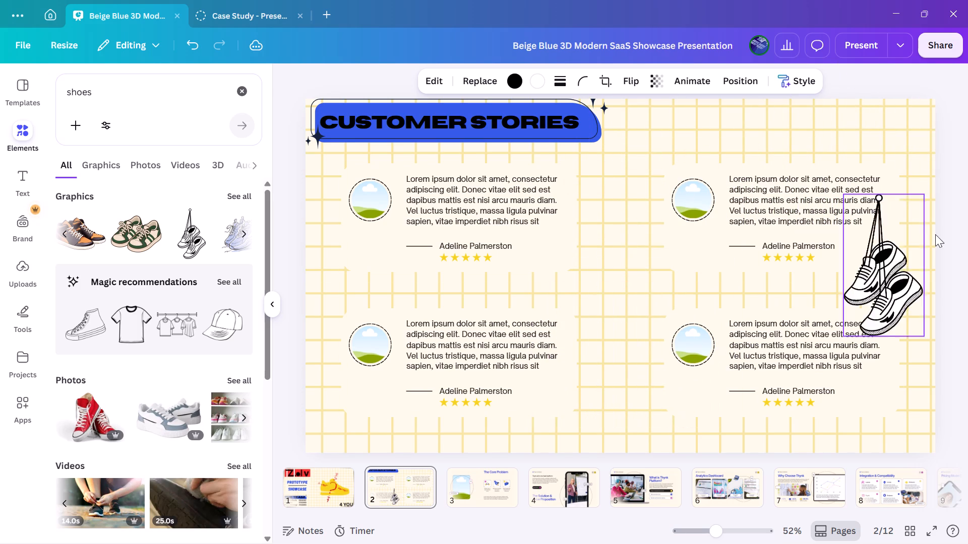
left_click_drag(935, 234, 902, 178)
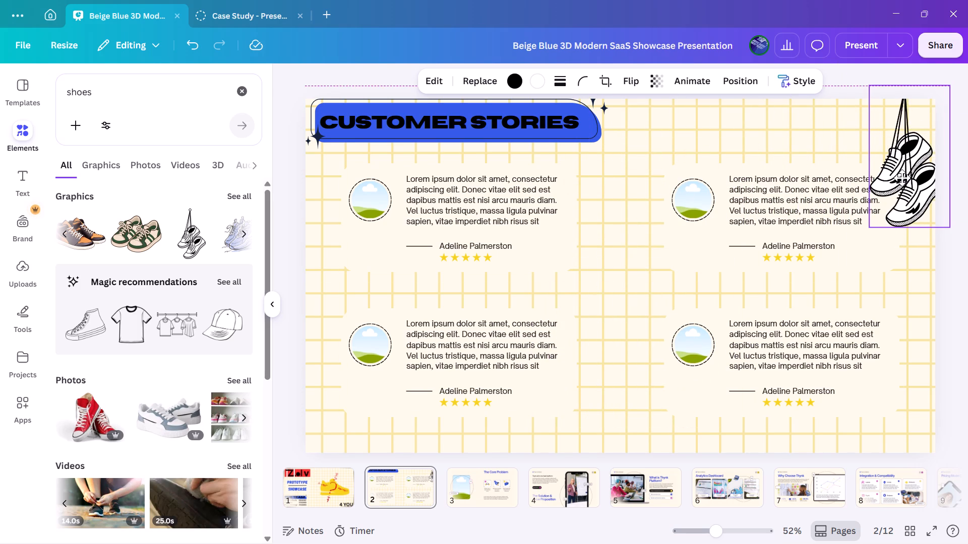
left_click_drag(902, 178, 894, 178)
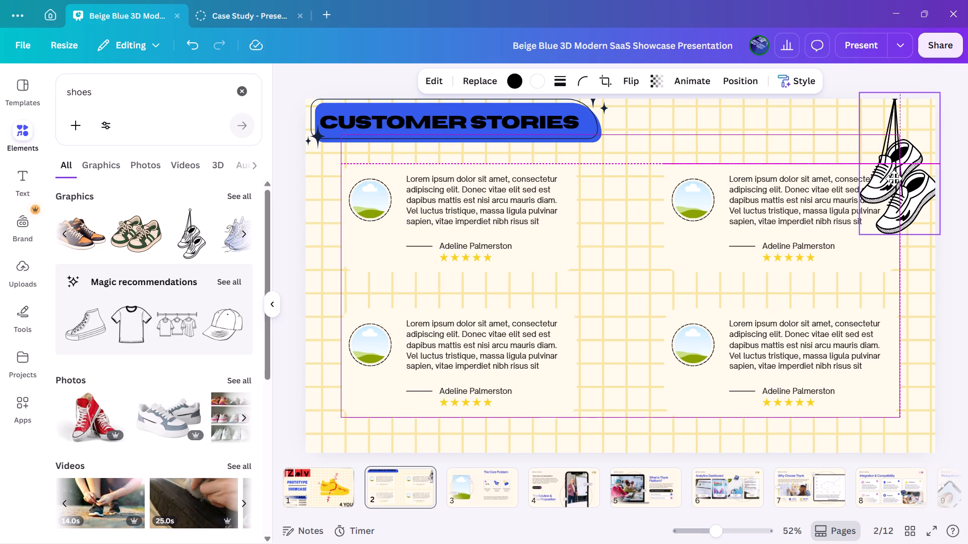
left_click_drag(894, 178, 892, 186)
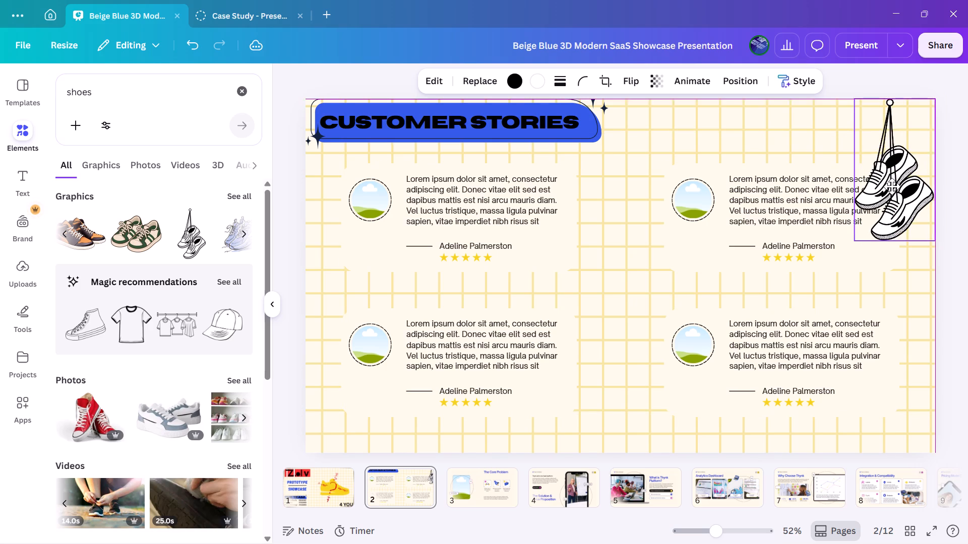
left_click_drag(892, 186, 892, 183)
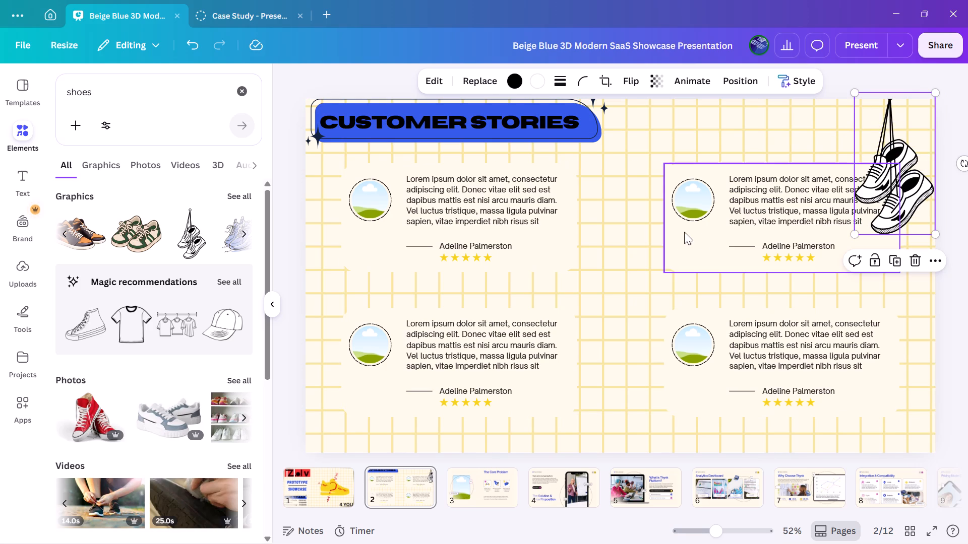
Shift both right-column testimonial cards left, clear of the hanging sneakers, keeping each level with its row and aligned with each other.
left_click_drag(685, 231, 651, 230)
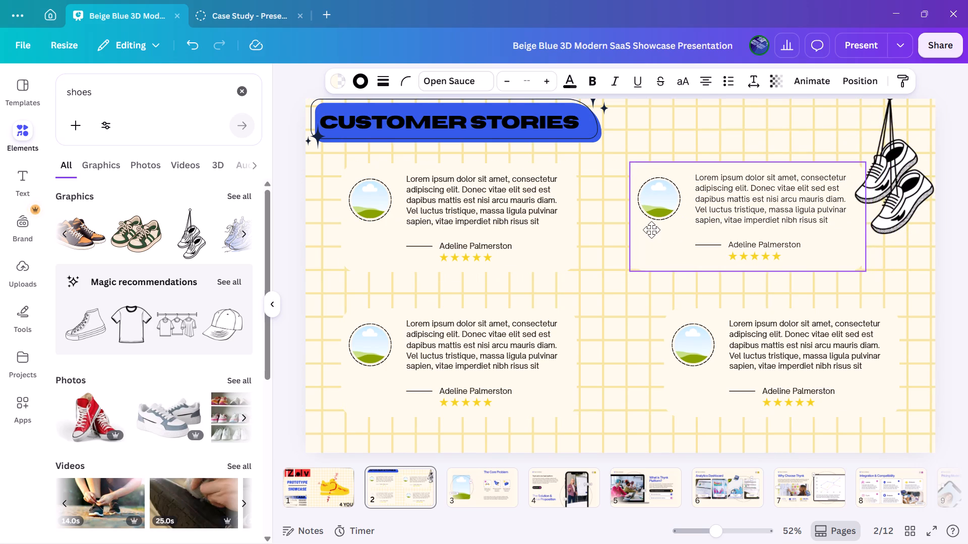
left_click_drag(651, 230, 644, 231)
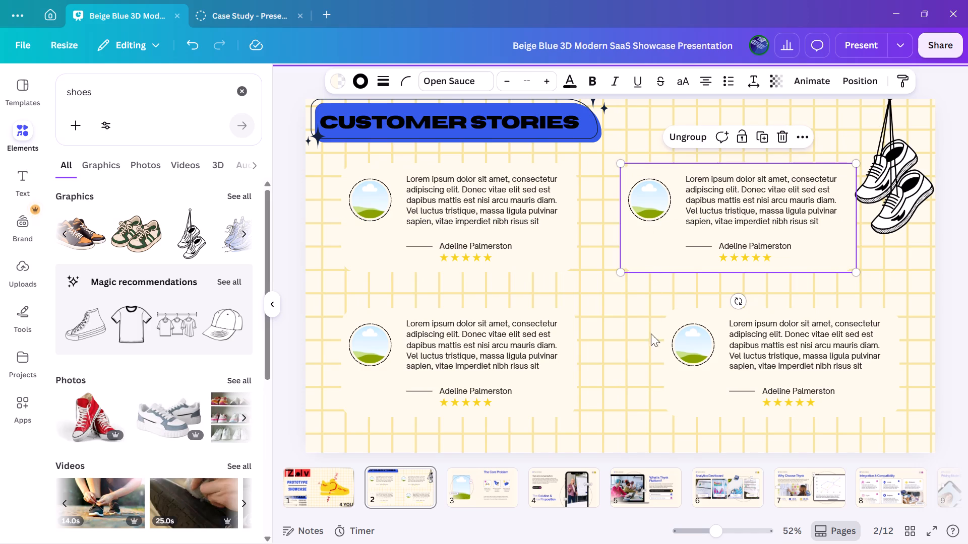
left_click(674, 358)
left_click_drag(681, 374, 648, 375)
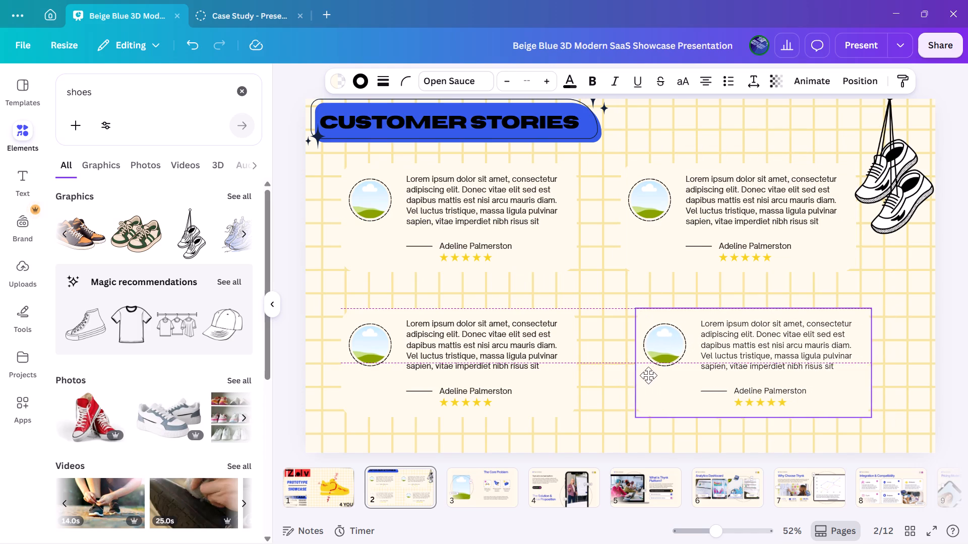
left_click_drag(648, 375, 641, 376)
left_click(967, 221)
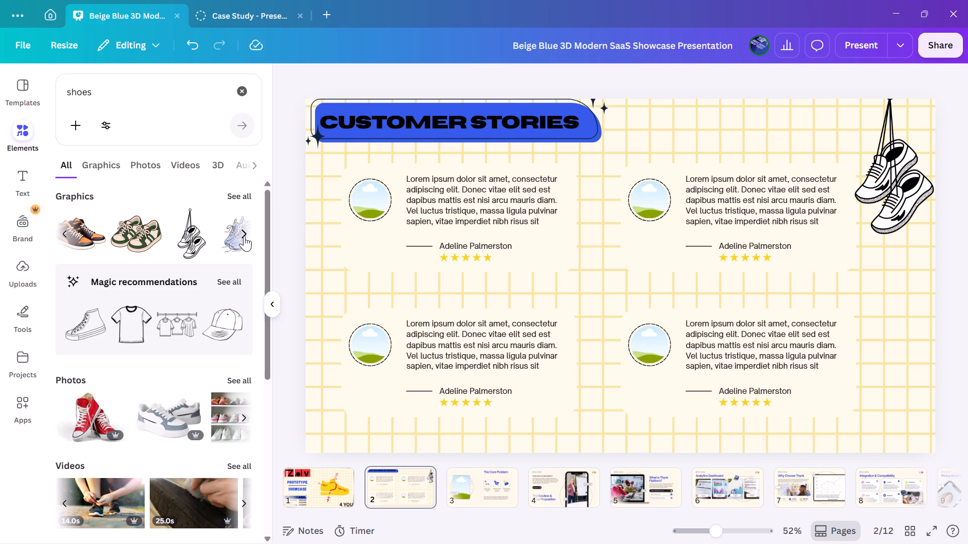
Add the navy-and-white sneaker graphic from the shoe results and shrink it towards the lower-right testimonial card's bottom corner.
left_click(238, 235)
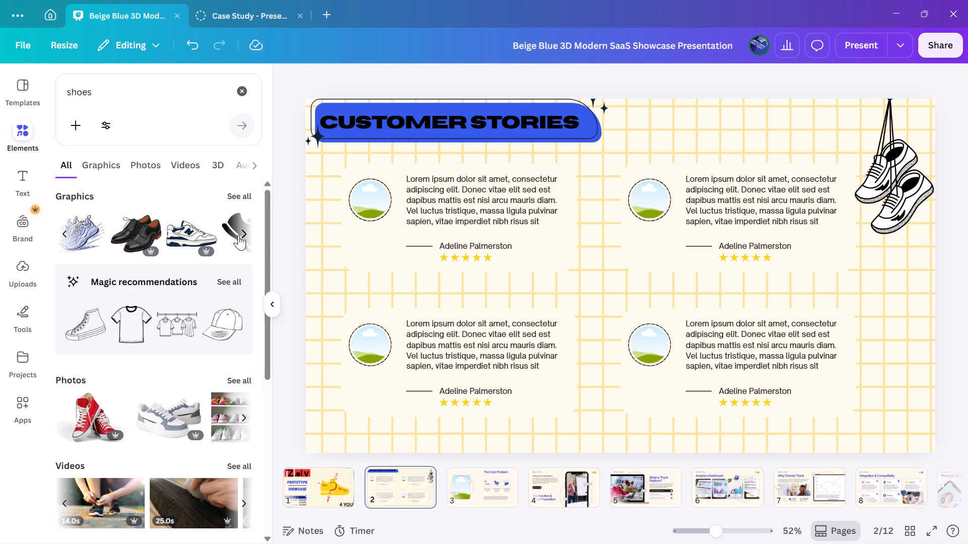
left_click(197, 234)
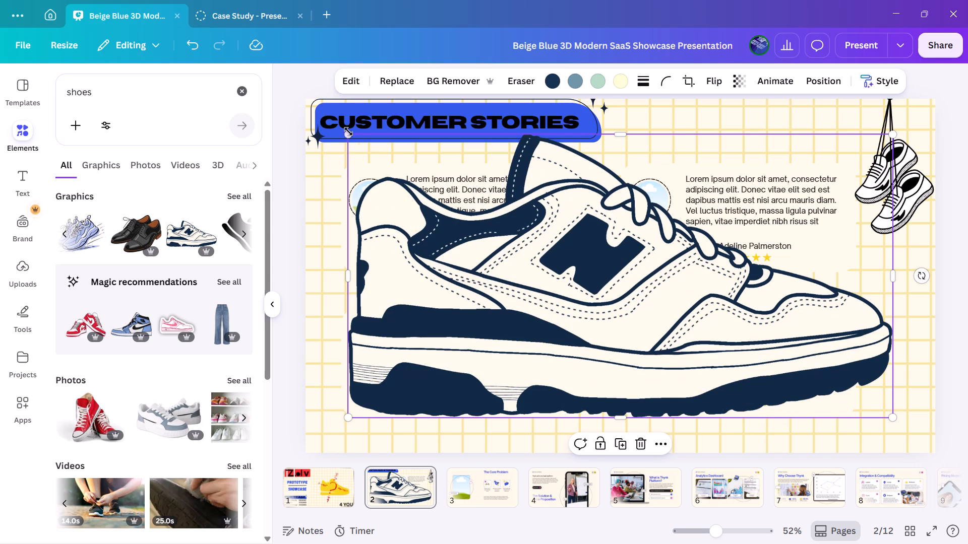
left_click_drag(346, 135, 581, 310)
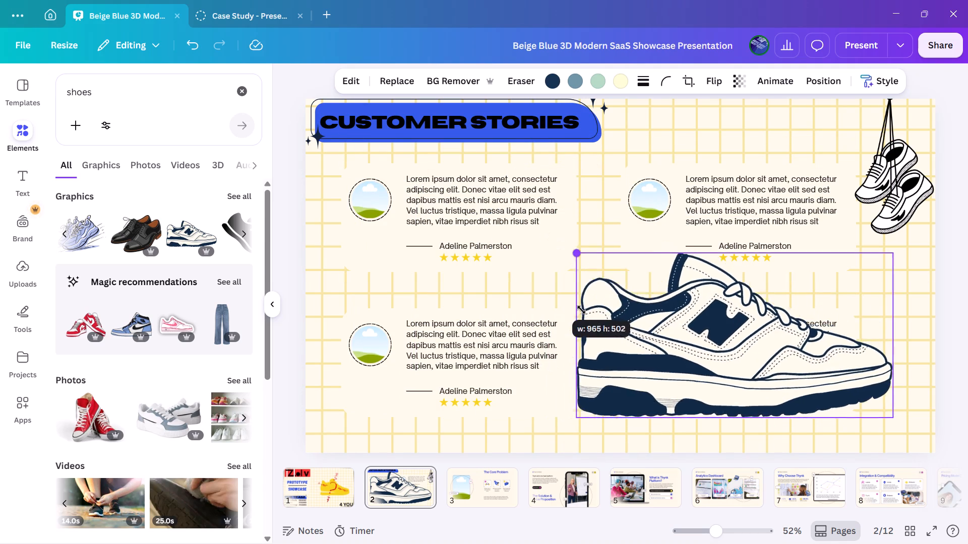
left_click_drag(581, 310, 747, 367)
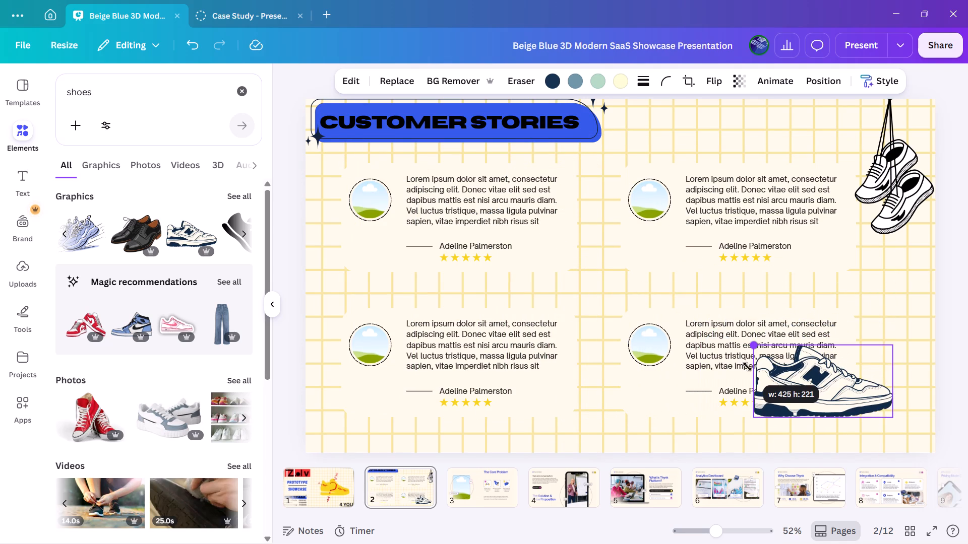
left_click_drag(747, 367, 750, 368)
left_click(750, 368)
left_click(691, 348)
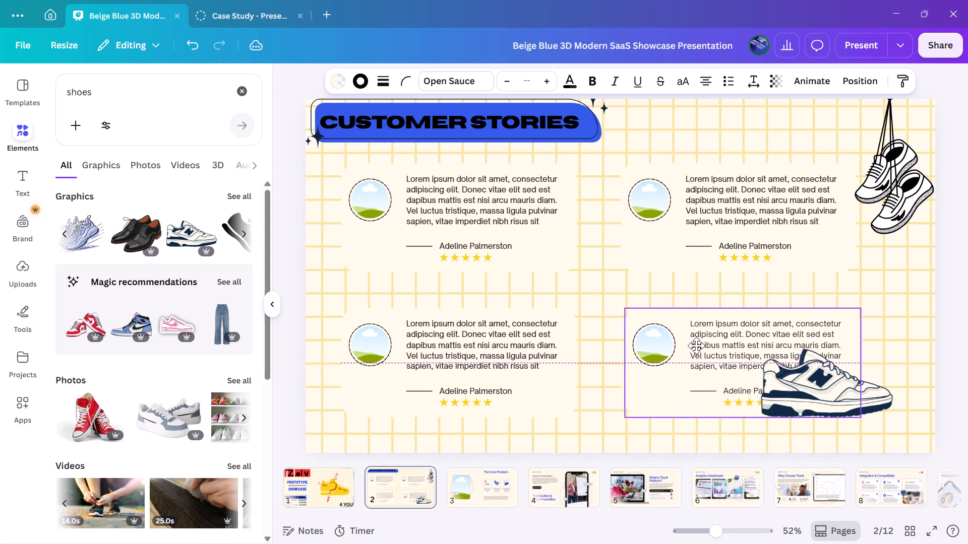
Flip the navy-and-white sneaker graphic horizontally.
left_click(818, 395)
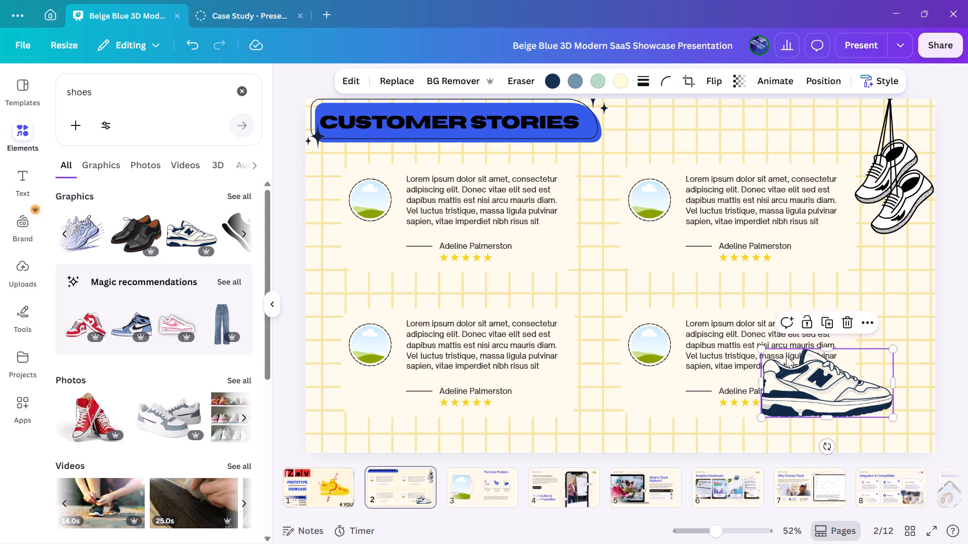
left_click(704, 78)
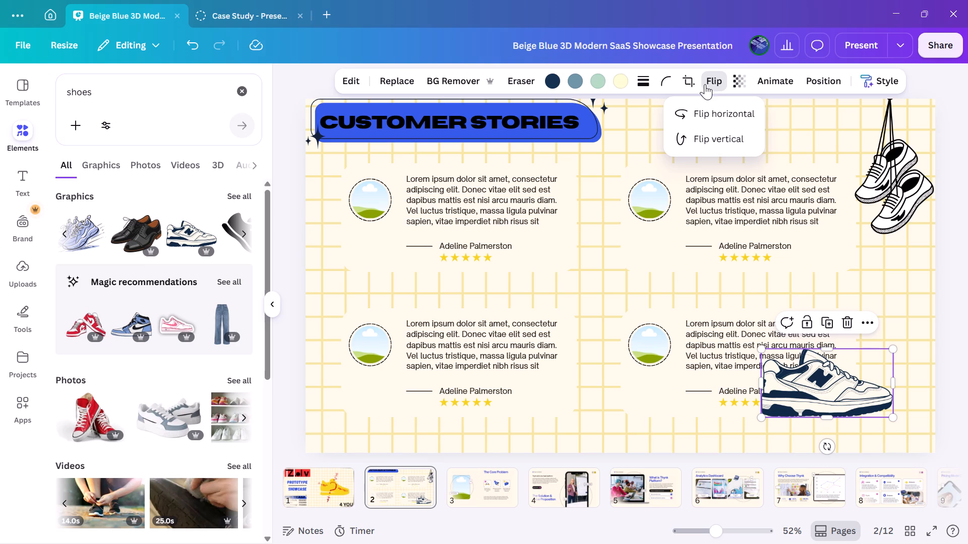
left_click(709, 119)
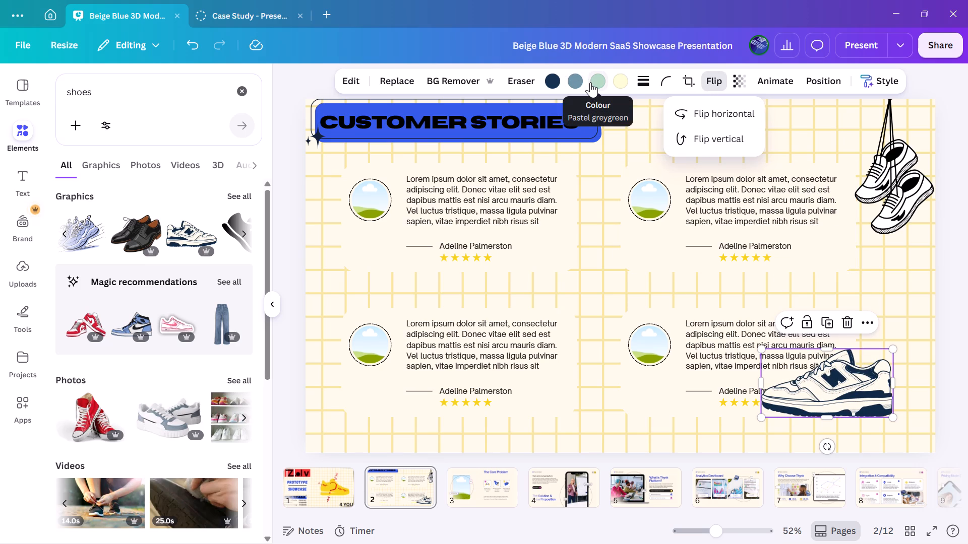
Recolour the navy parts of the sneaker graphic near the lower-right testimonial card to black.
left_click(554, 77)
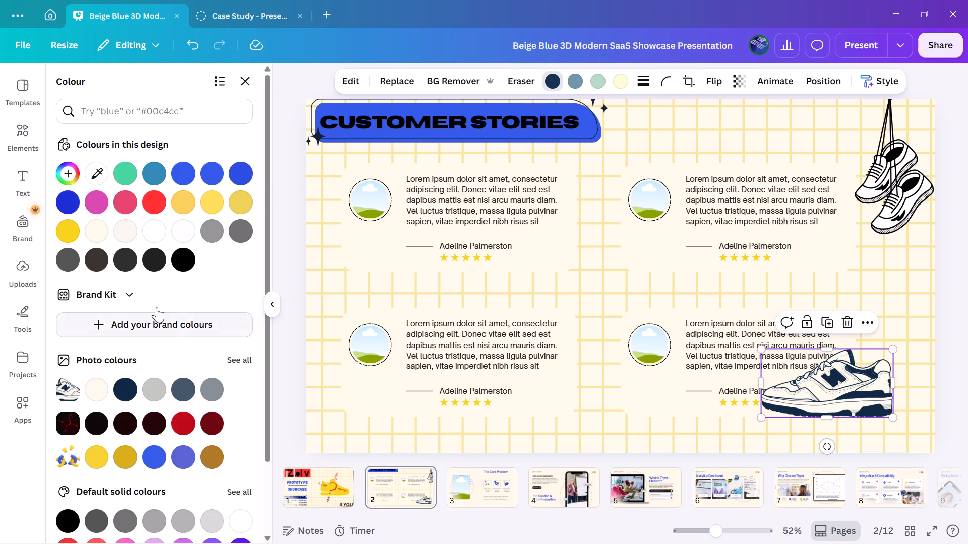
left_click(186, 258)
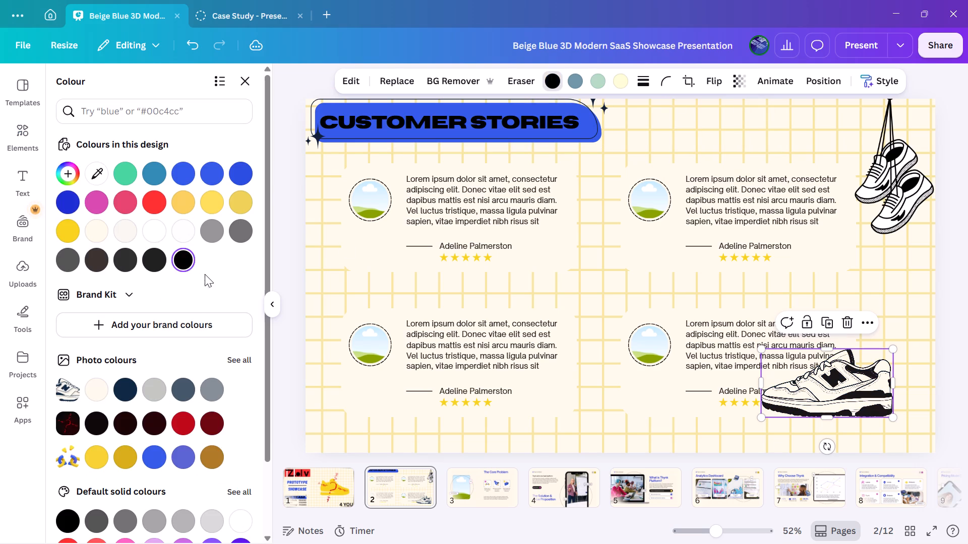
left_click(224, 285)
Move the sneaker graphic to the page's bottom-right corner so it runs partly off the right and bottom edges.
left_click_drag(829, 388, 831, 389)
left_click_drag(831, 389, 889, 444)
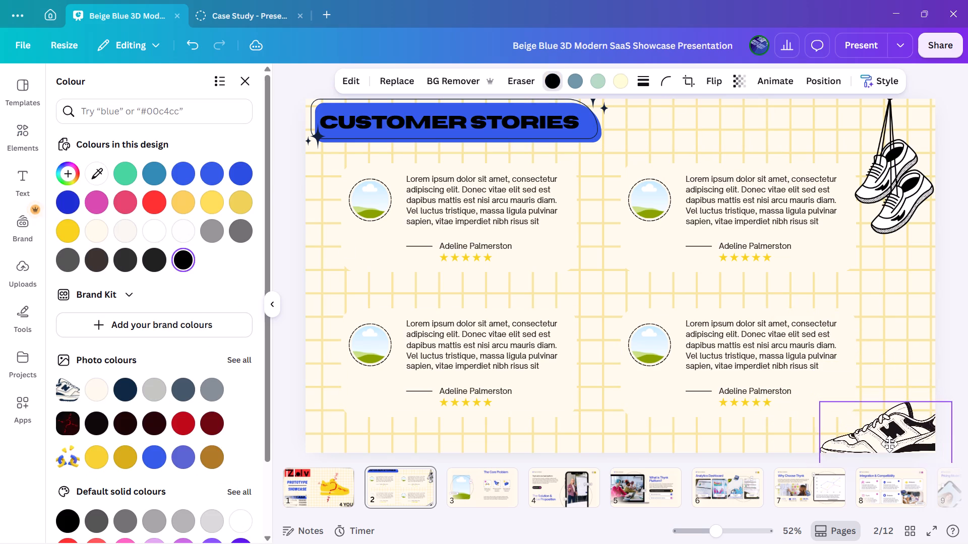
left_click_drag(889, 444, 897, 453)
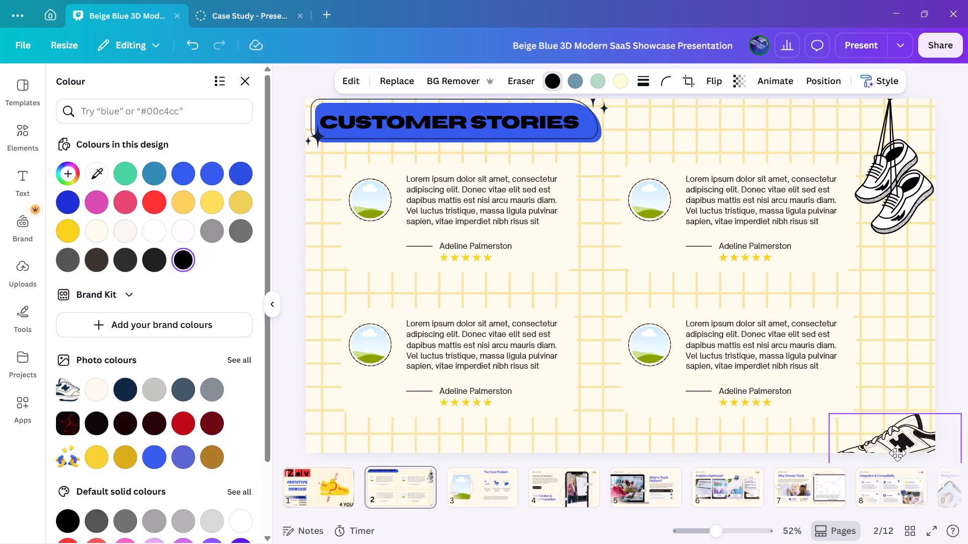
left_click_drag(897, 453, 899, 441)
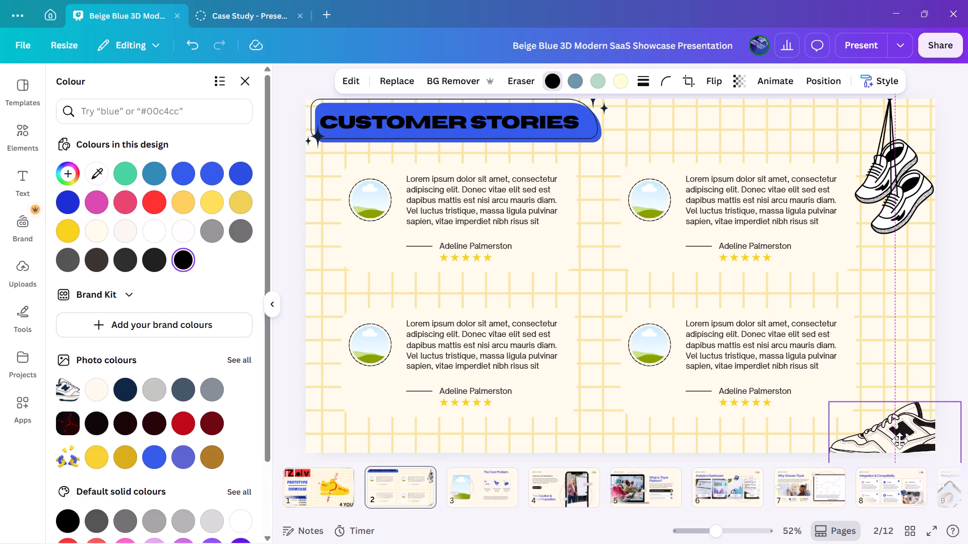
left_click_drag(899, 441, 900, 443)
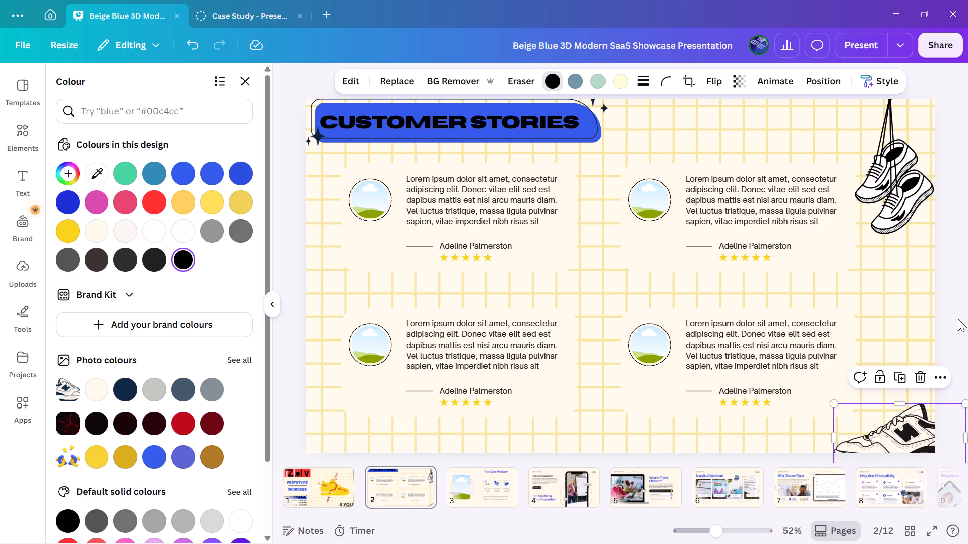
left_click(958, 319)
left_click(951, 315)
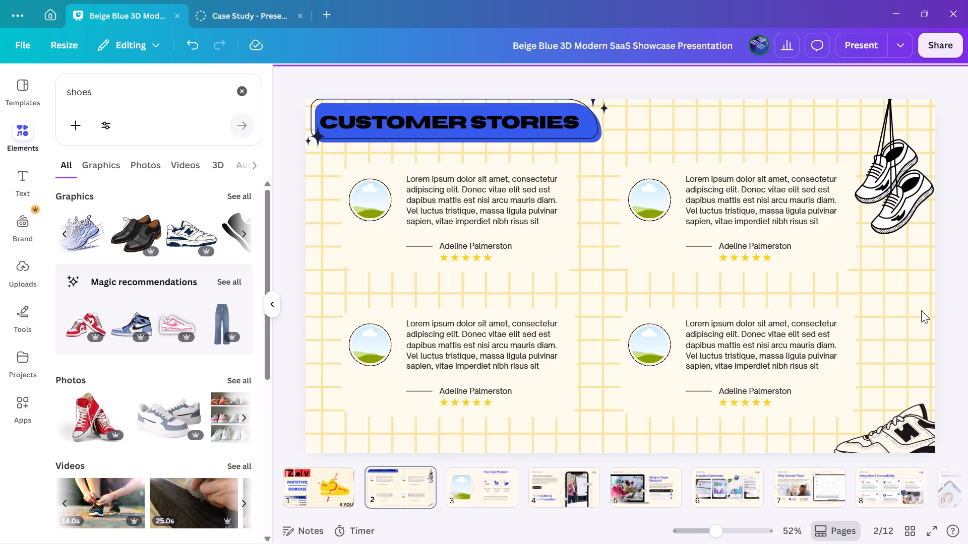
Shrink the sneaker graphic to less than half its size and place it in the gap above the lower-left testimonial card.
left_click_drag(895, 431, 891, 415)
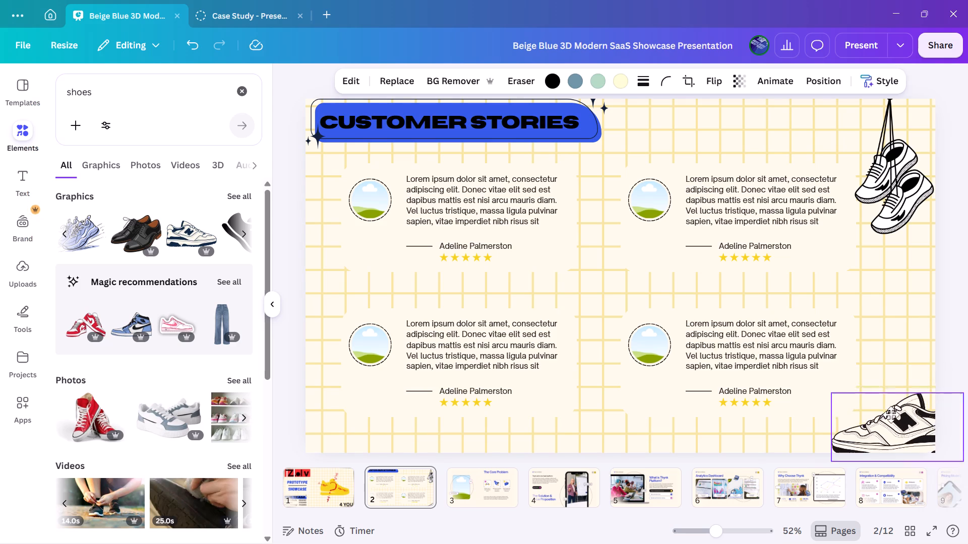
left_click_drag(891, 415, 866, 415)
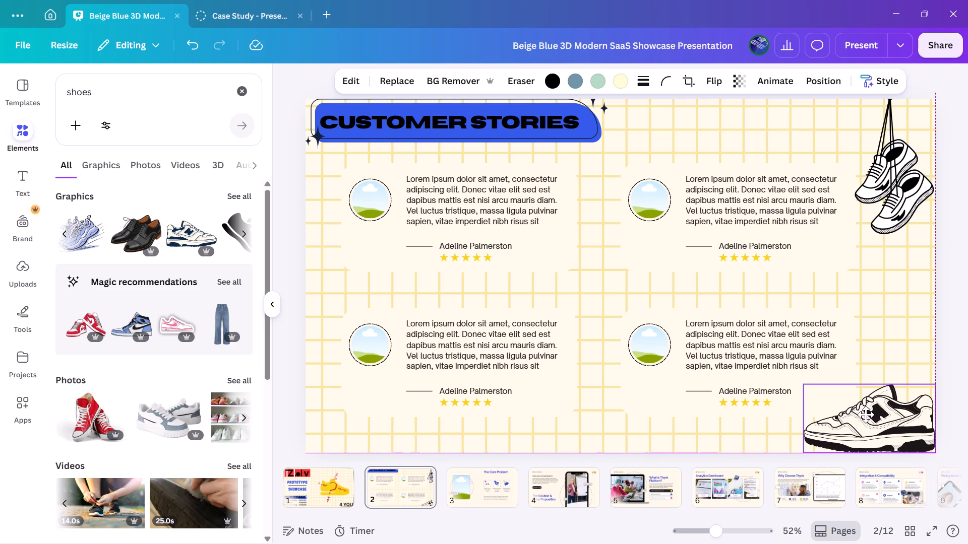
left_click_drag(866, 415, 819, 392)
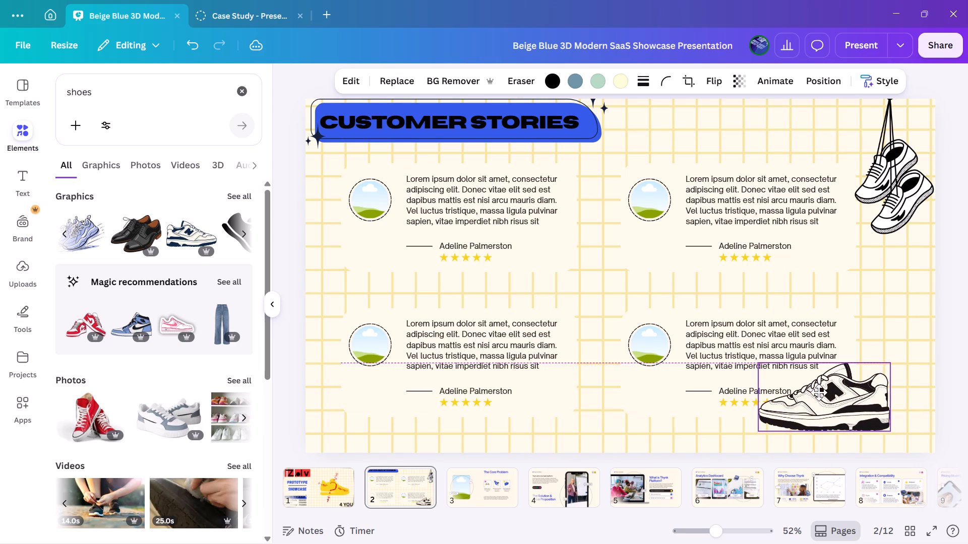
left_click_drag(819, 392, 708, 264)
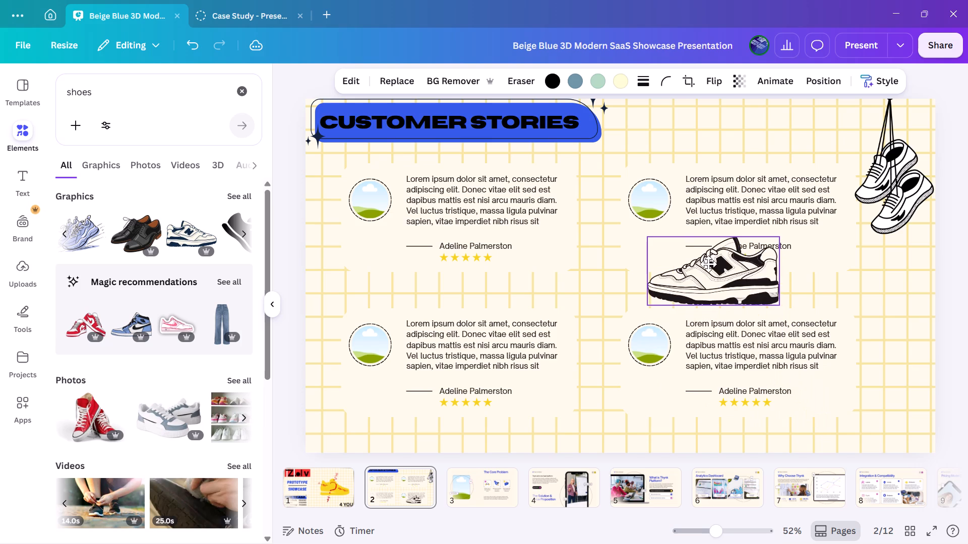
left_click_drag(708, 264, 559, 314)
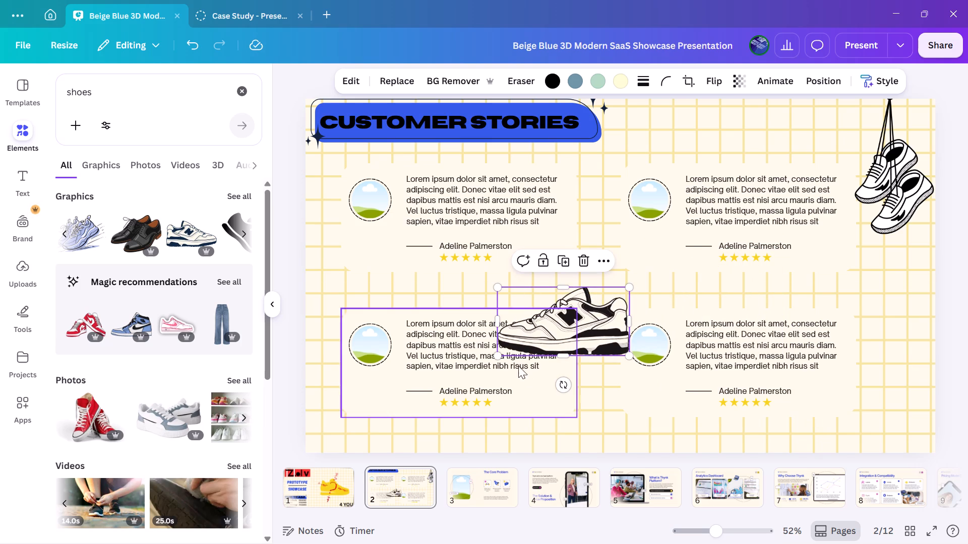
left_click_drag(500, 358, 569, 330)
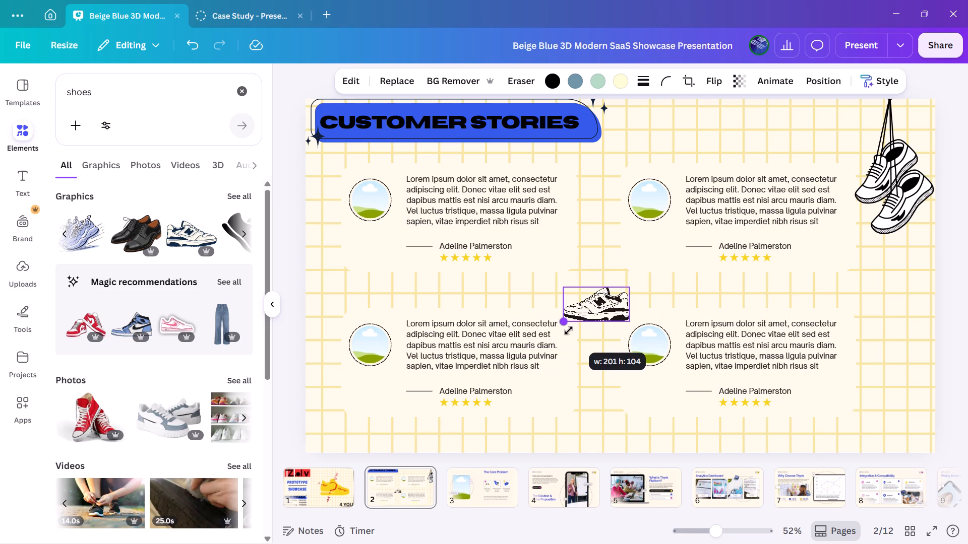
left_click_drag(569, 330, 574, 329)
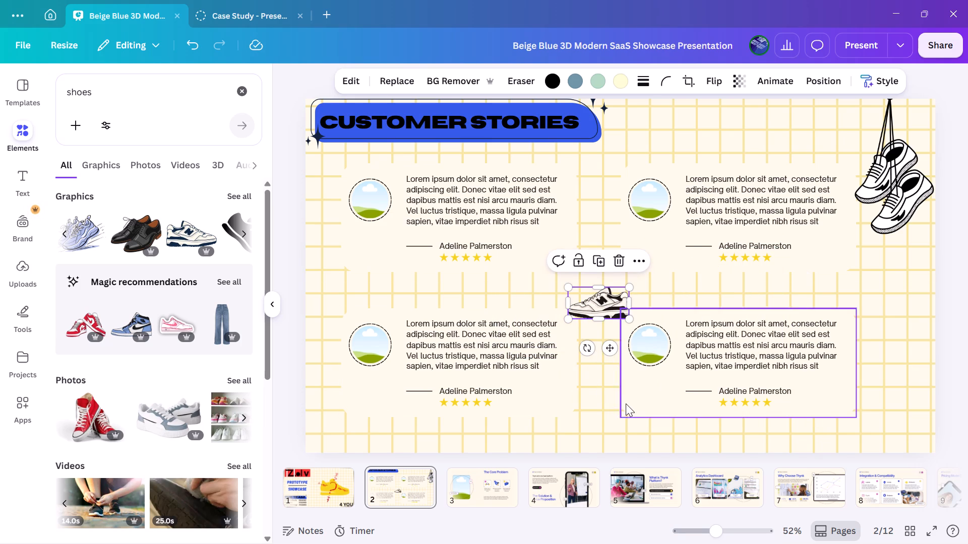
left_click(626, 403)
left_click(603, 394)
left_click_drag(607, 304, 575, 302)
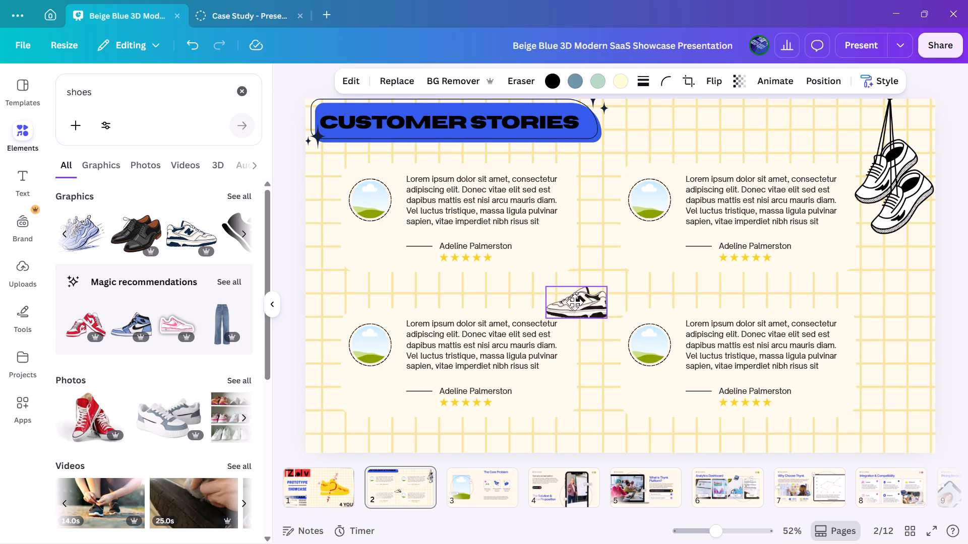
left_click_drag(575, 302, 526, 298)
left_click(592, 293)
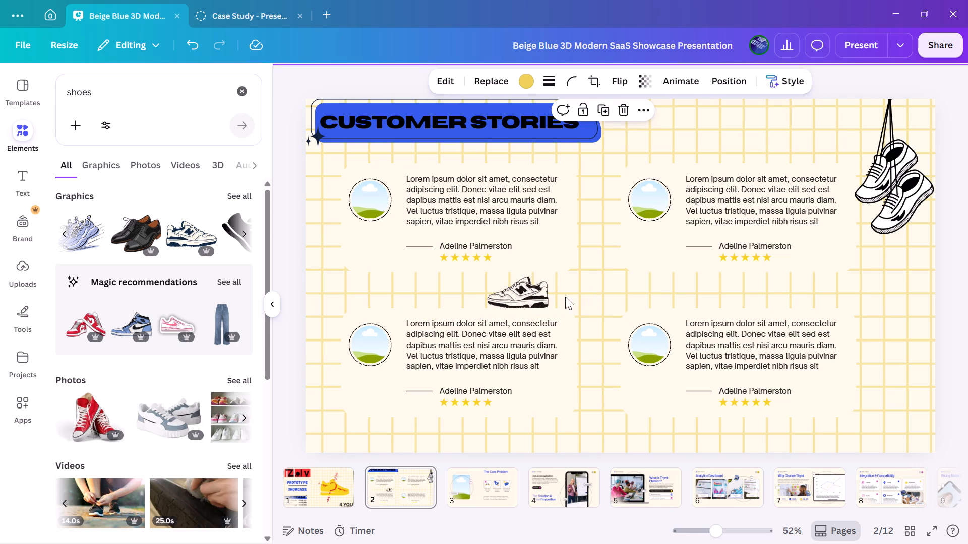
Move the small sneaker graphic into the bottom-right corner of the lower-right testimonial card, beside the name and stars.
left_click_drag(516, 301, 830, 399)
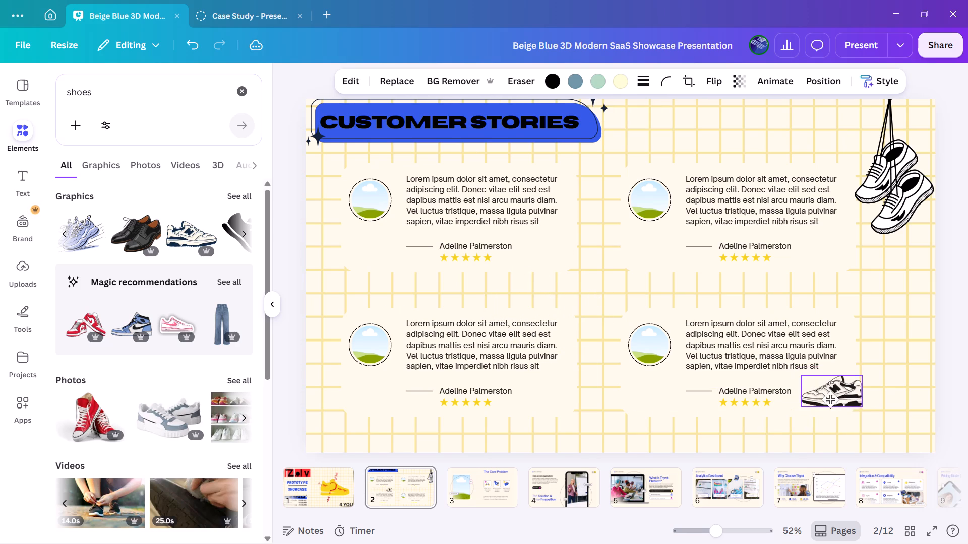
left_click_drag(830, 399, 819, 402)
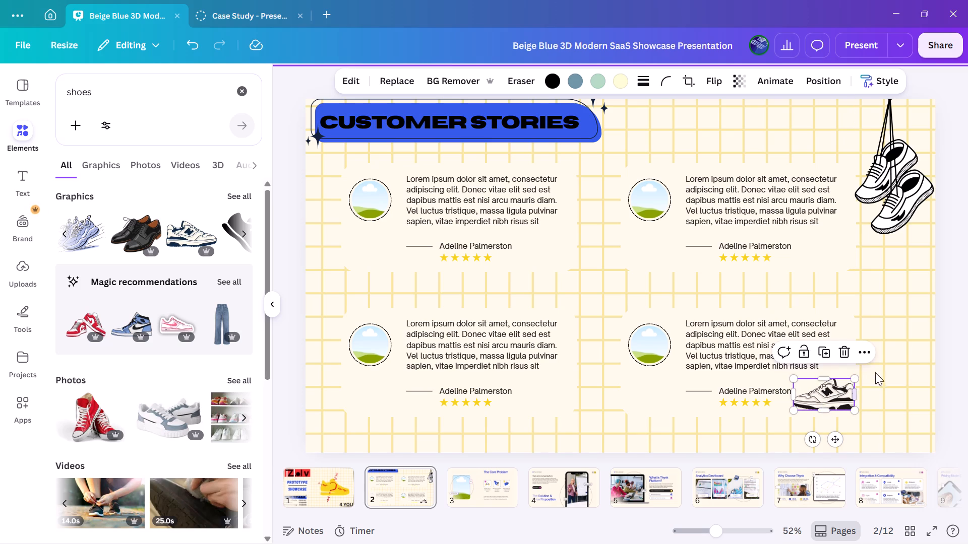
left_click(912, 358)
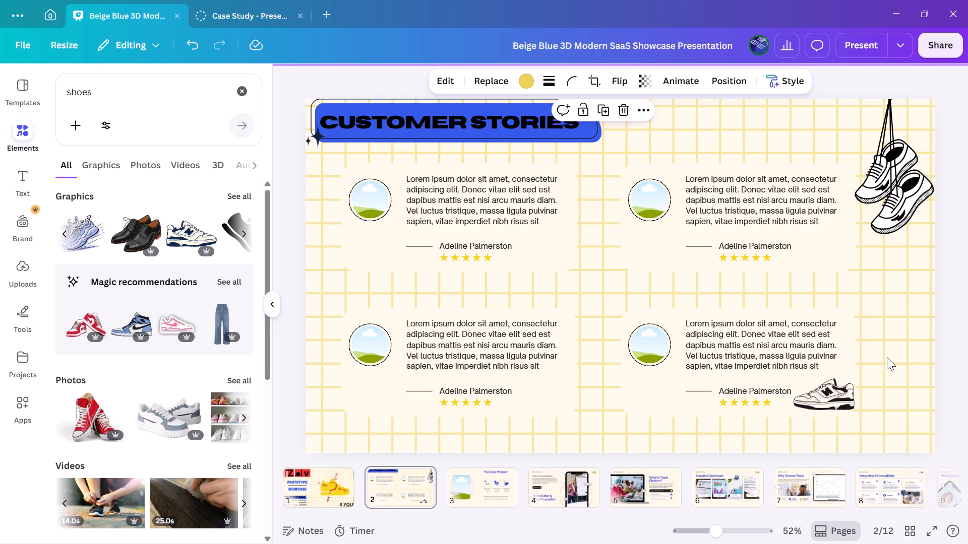
Delete the small sneaker graphic from the lower-right testimonial card.
left_click(831, 398)
left_click(841, 347)
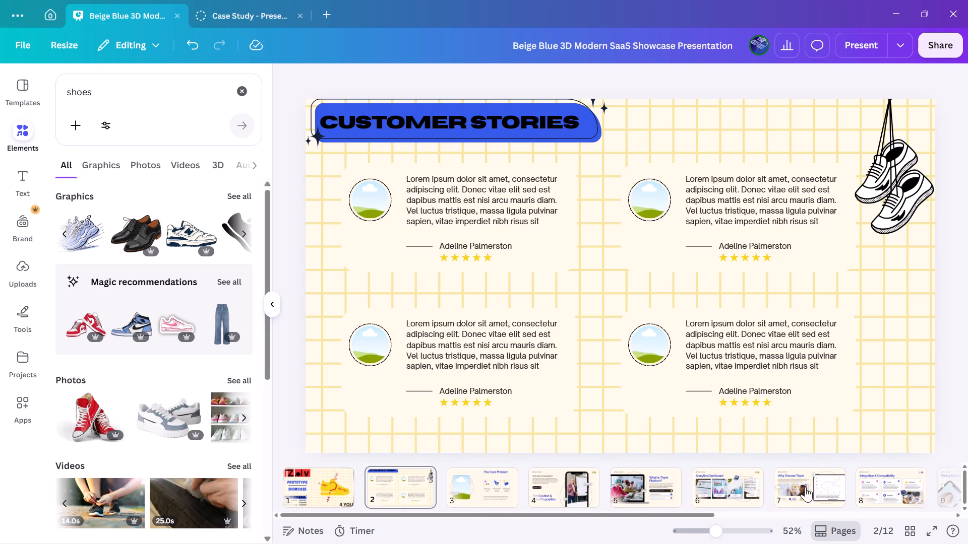
Examine pages 11, 10 and 9 of the presentation, and return to the Customer Stories page.
left_click_drag(692, 517, 874, 522)
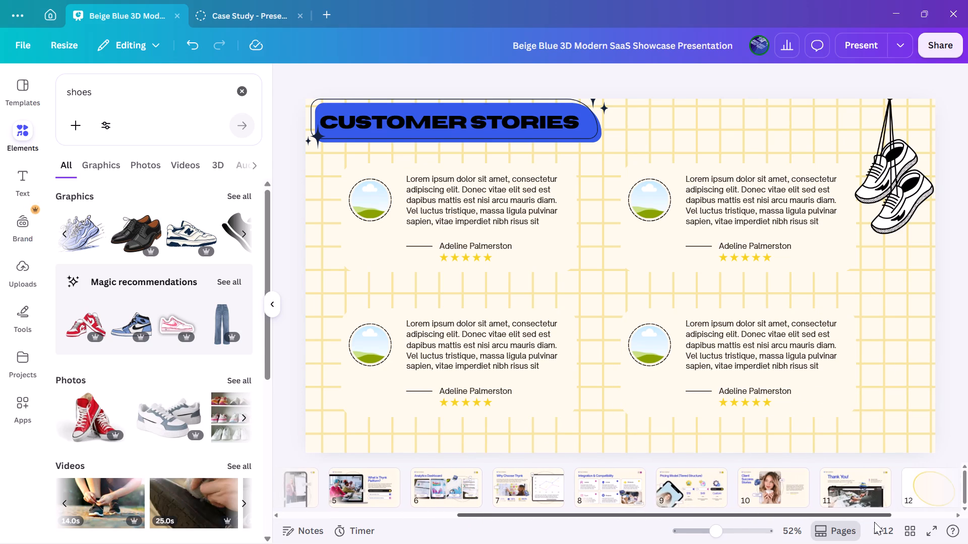
left_click_drag(874, 522, 896, 523)
left_click(809, 483)
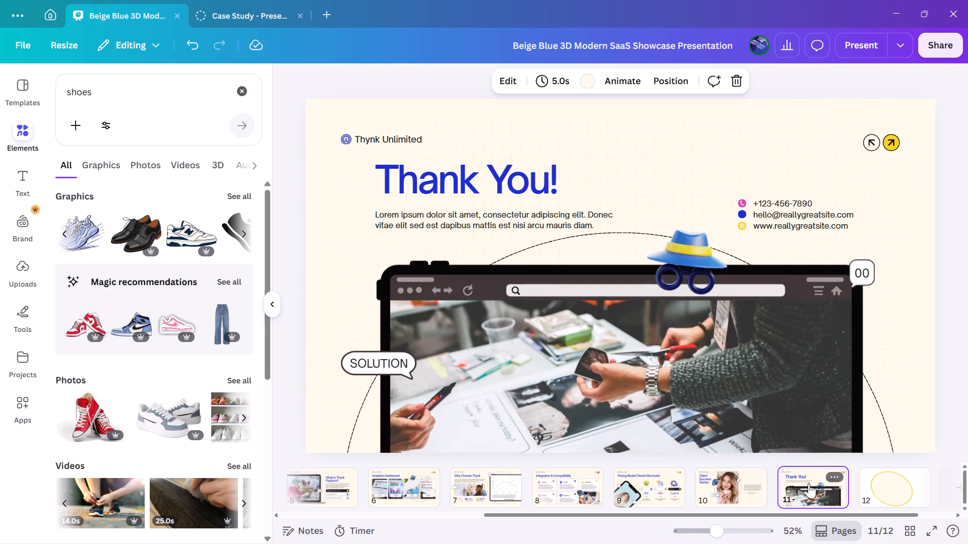
left_click(735, 491)
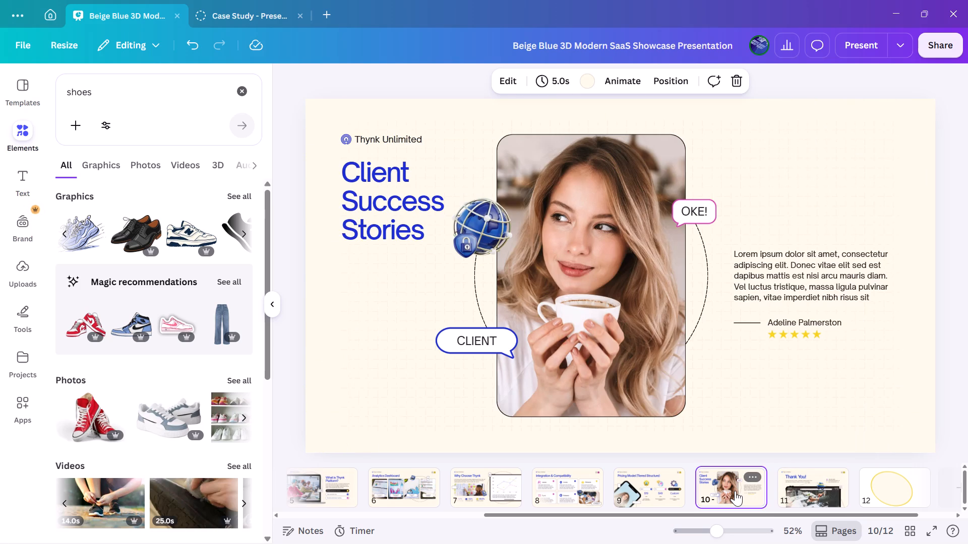
left_click(639, 492)
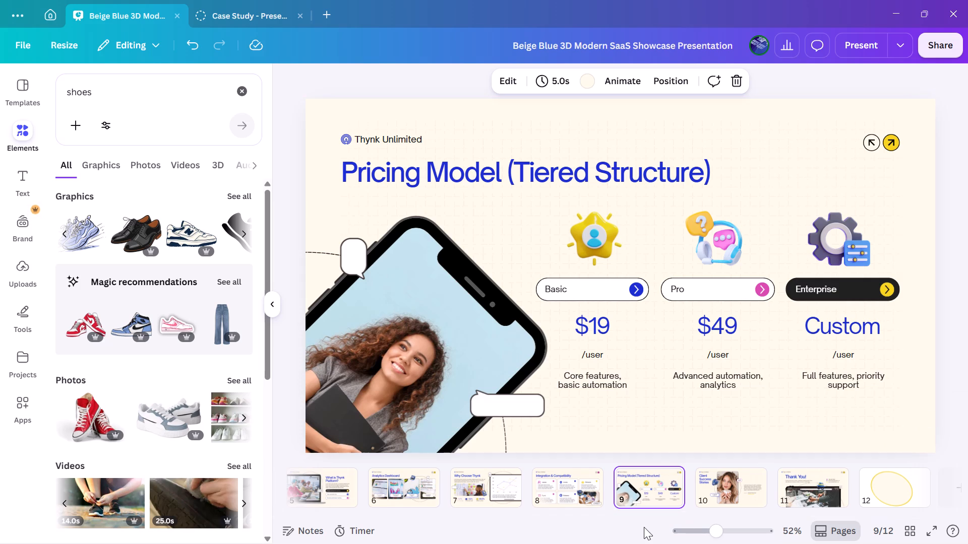
left_click_drag(647, 510, 178, 541)
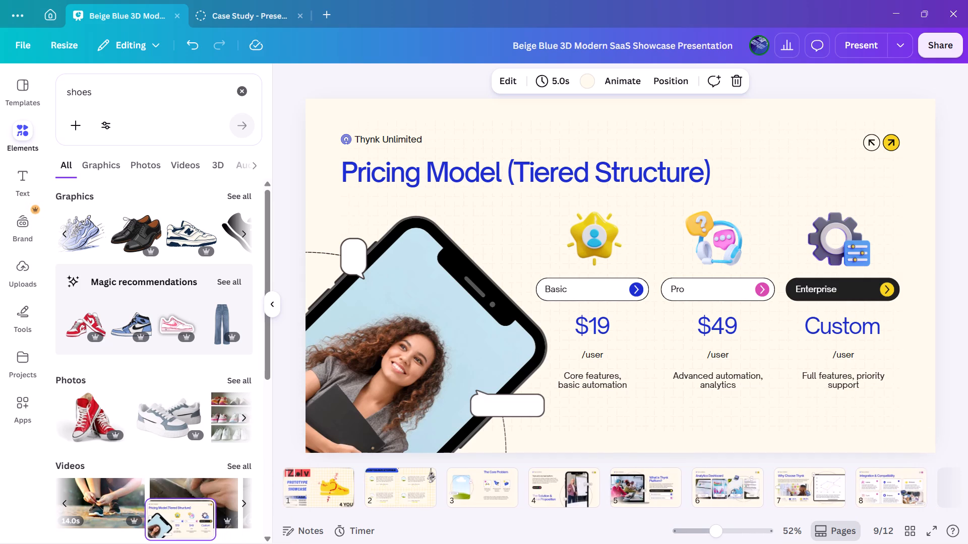
left_click_drag(178, 541, 653, 523)
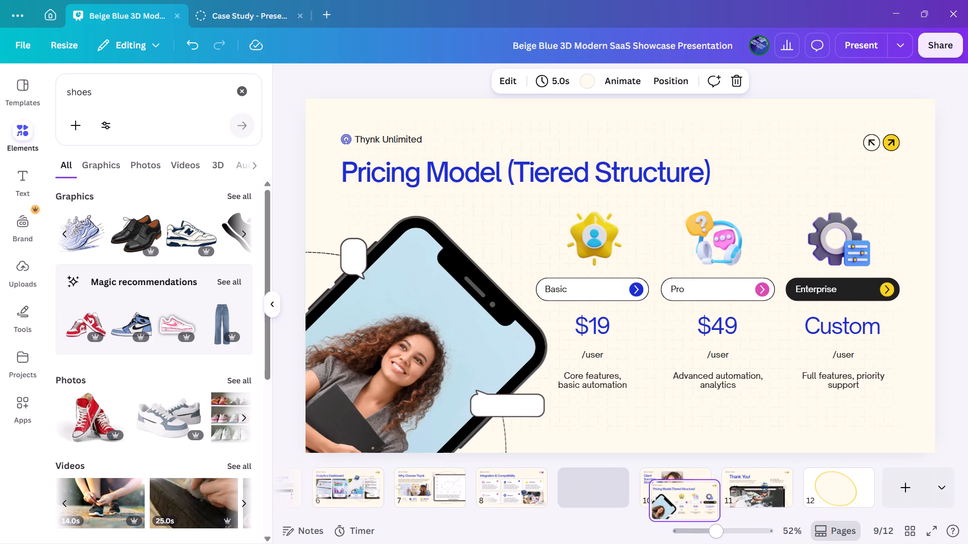
left_click_drag(653, 523, 589, 514)
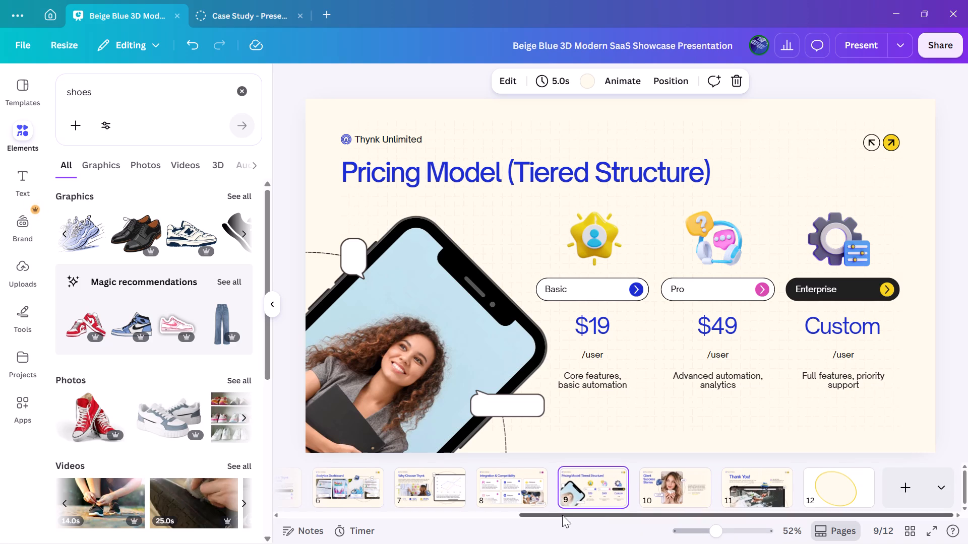
left_click_drag(562, 515, 353, 536)
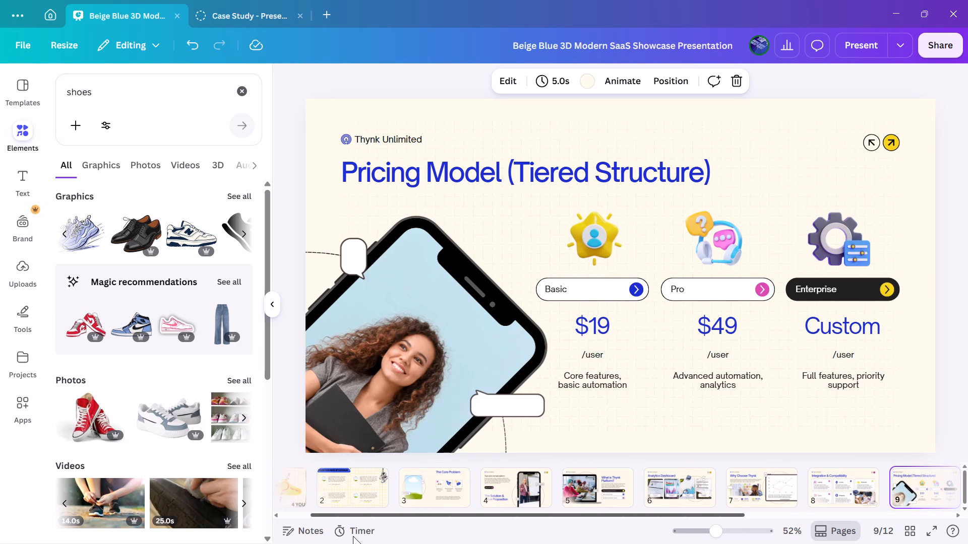
left_click_drag(353, 536, 320, 536)
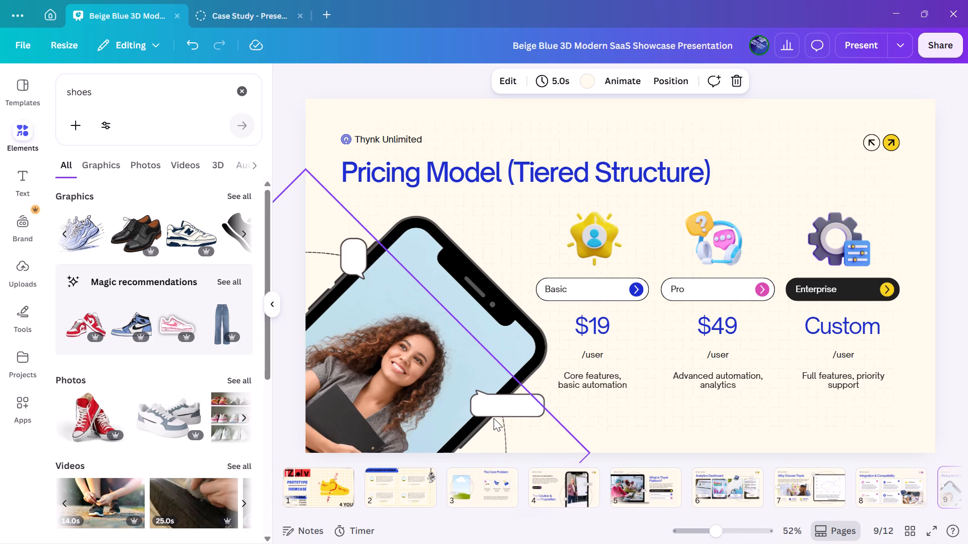
left_click(403, 481)
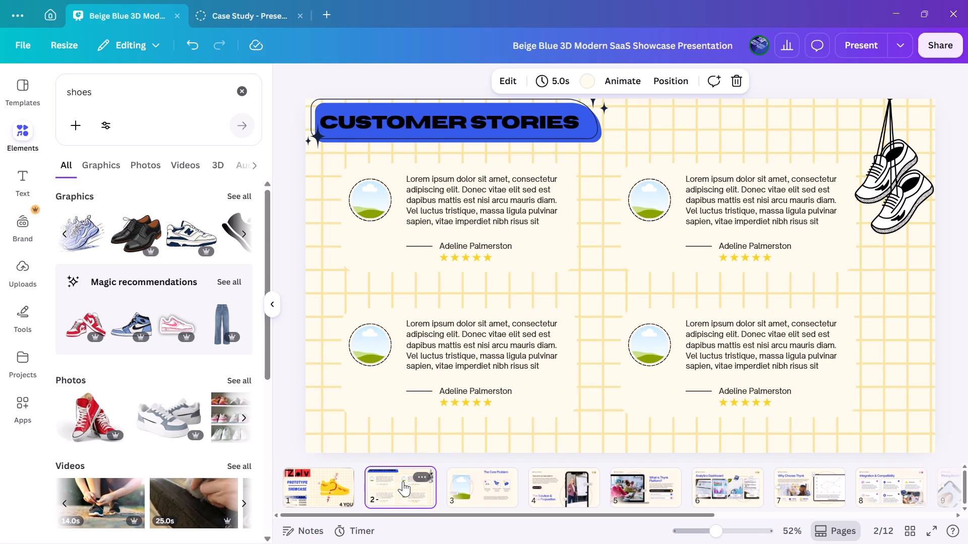
left_click(948, 269)
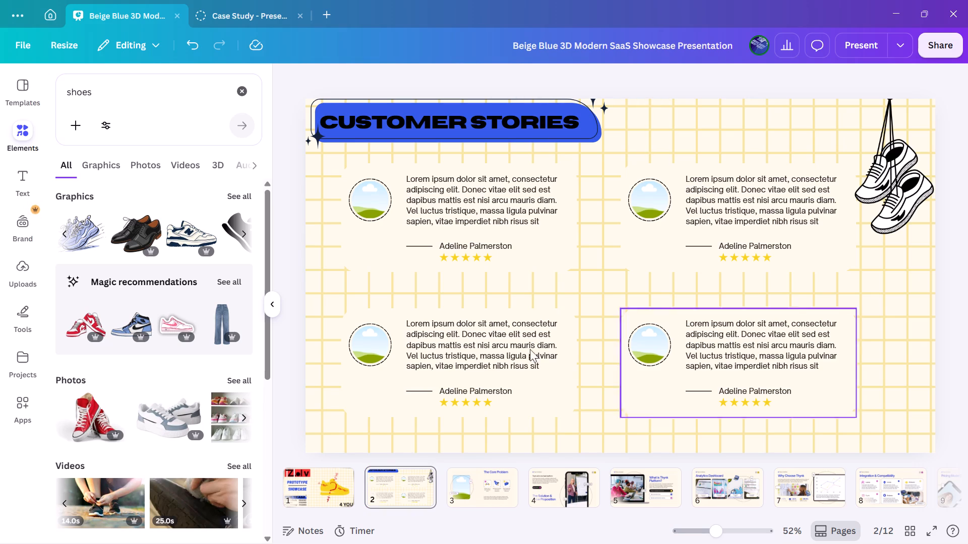
Look through the remaining graphics in the shoe results for another decoration.
left_click(247, 233)
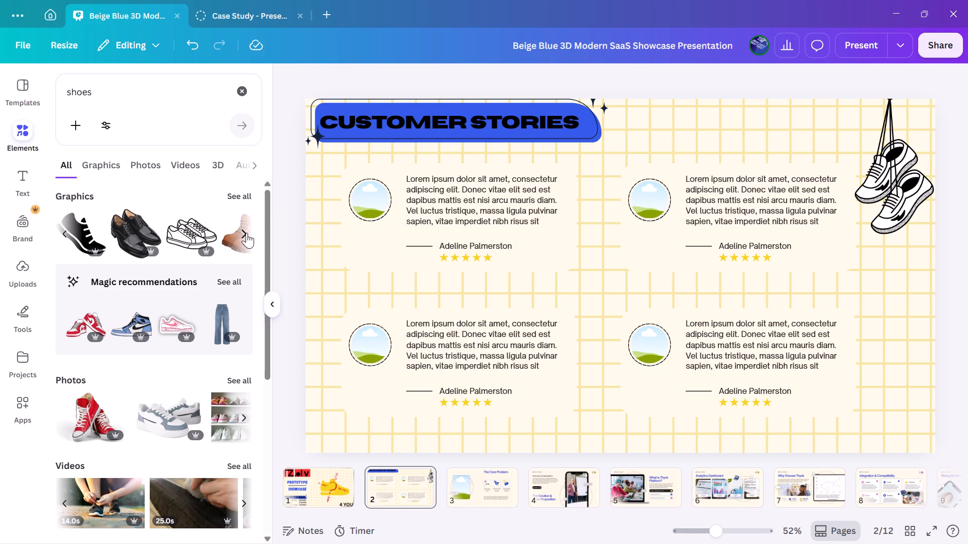
left_click(247, 233)
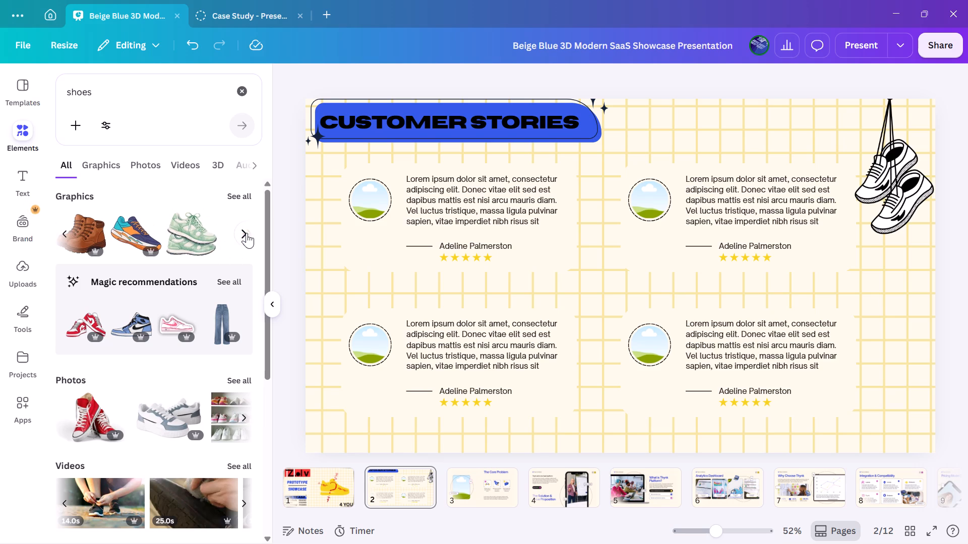
left_click(247, 233)
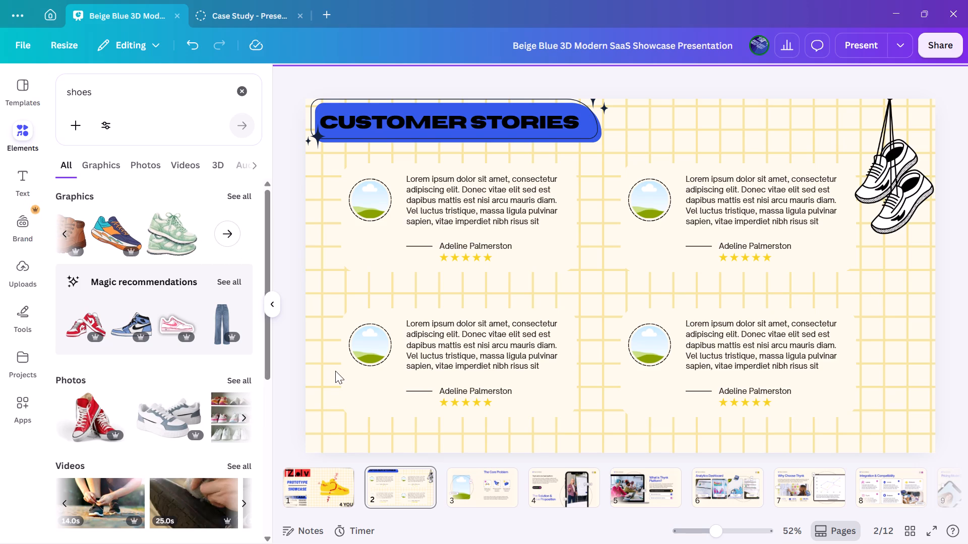
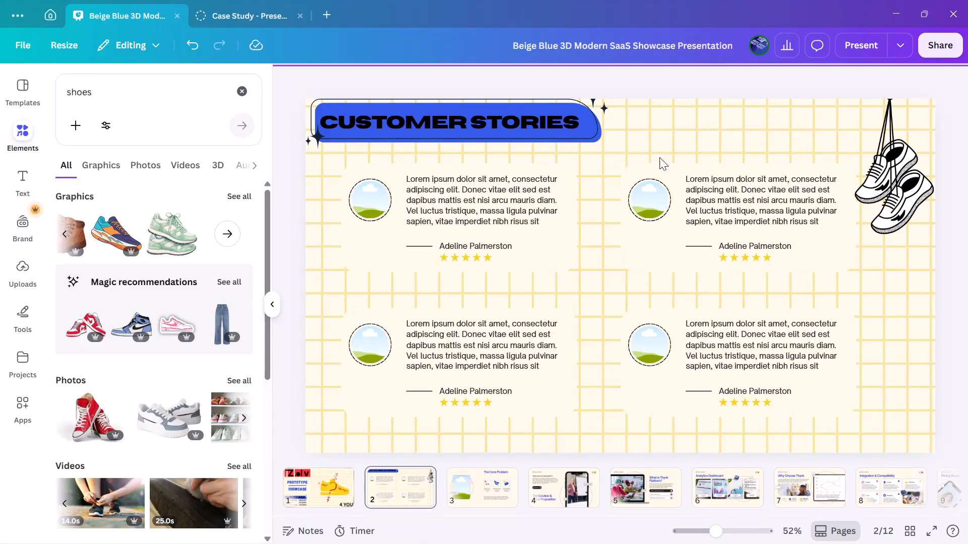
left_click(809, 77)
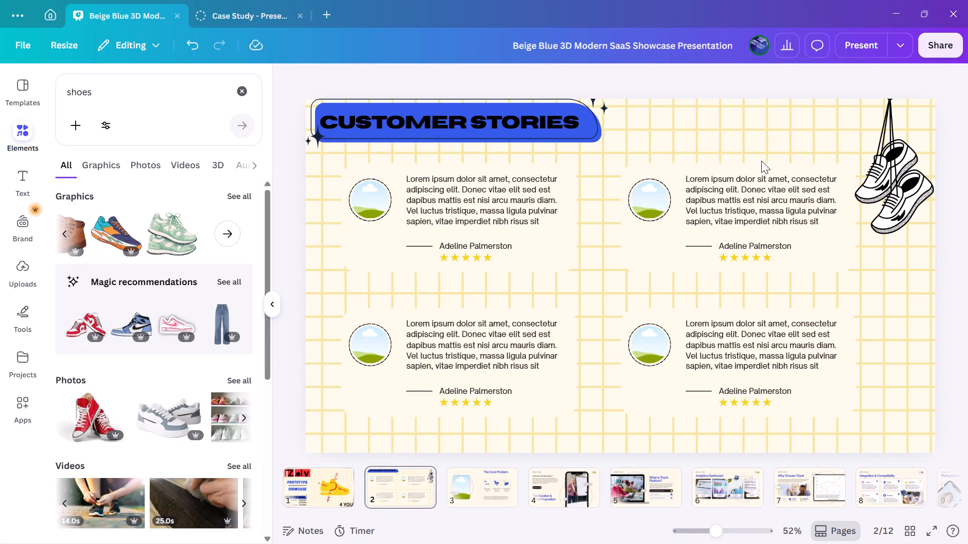